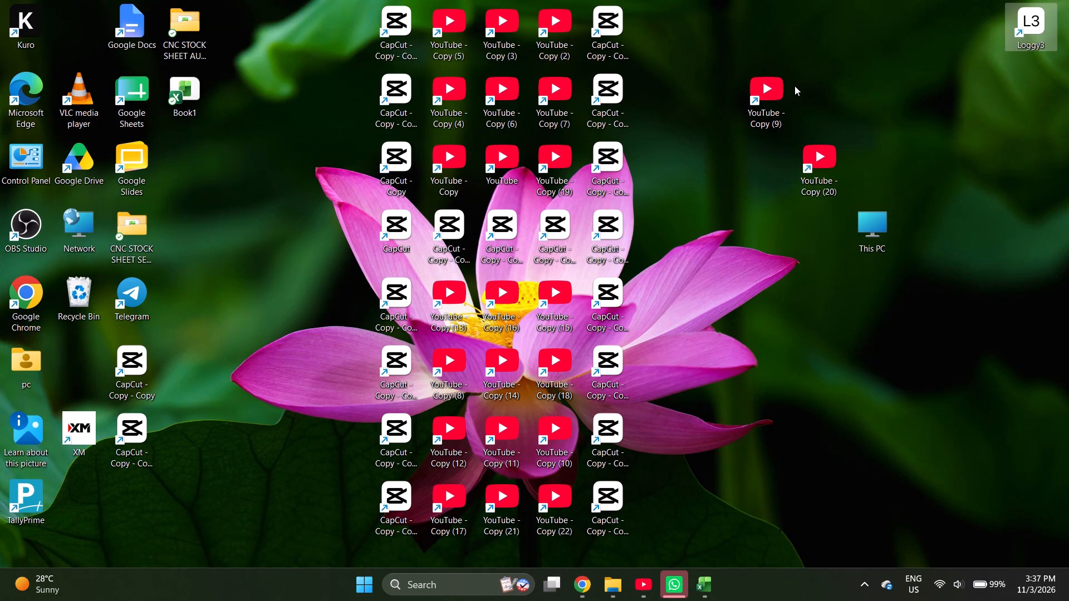
Switch to the ELANTE CH. OCT2026 workbook in Excel, on the PURCHASE DRY STORE sheet.
key(alt+Tab)
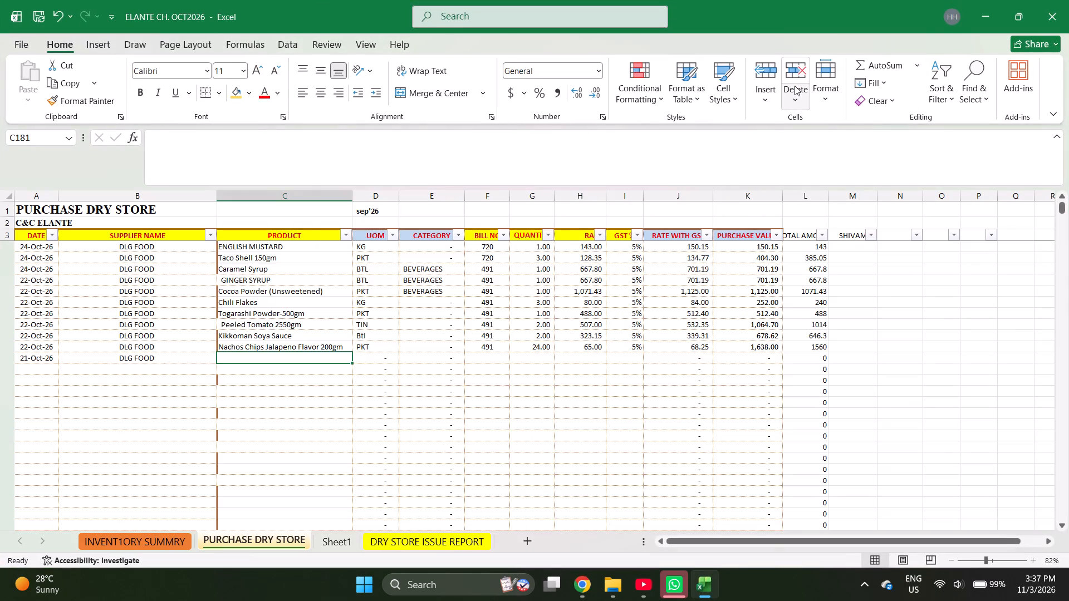
key(alt+Tab)
key(alt+Tab)
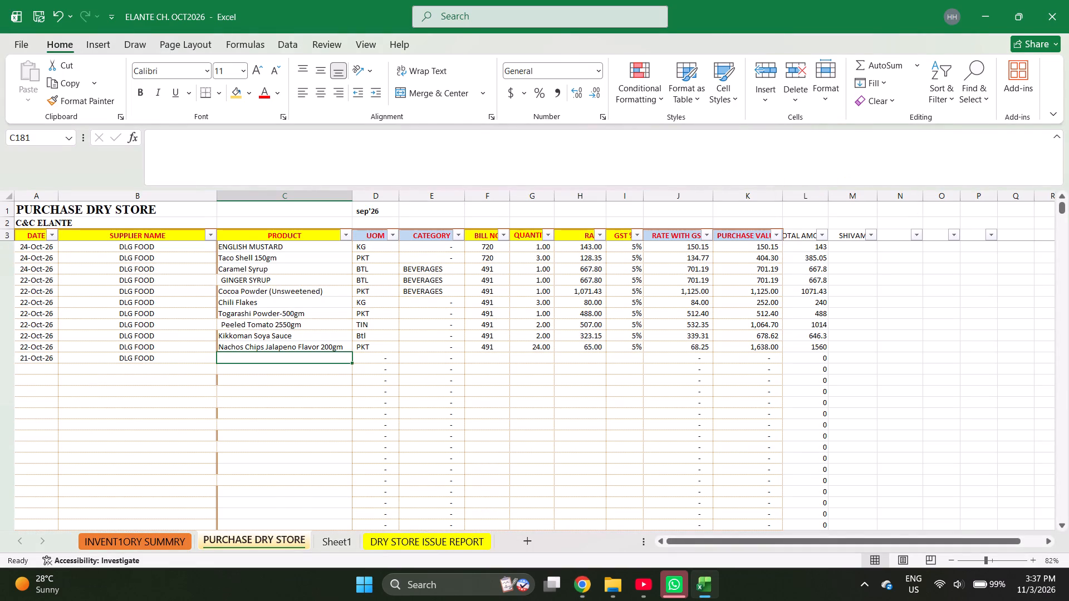
click(862, 583)
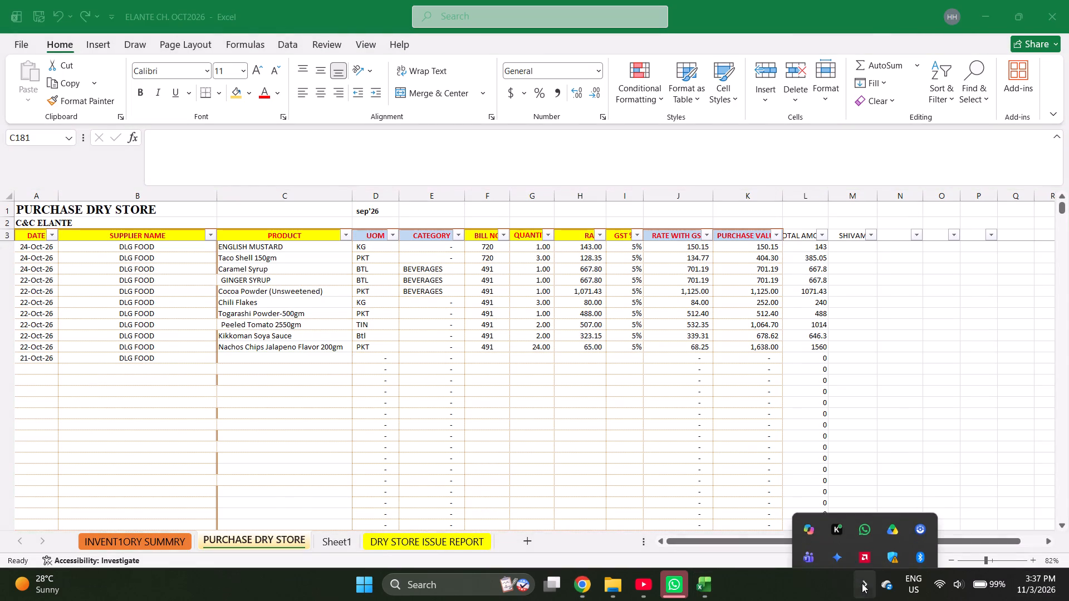
click(781, 575)
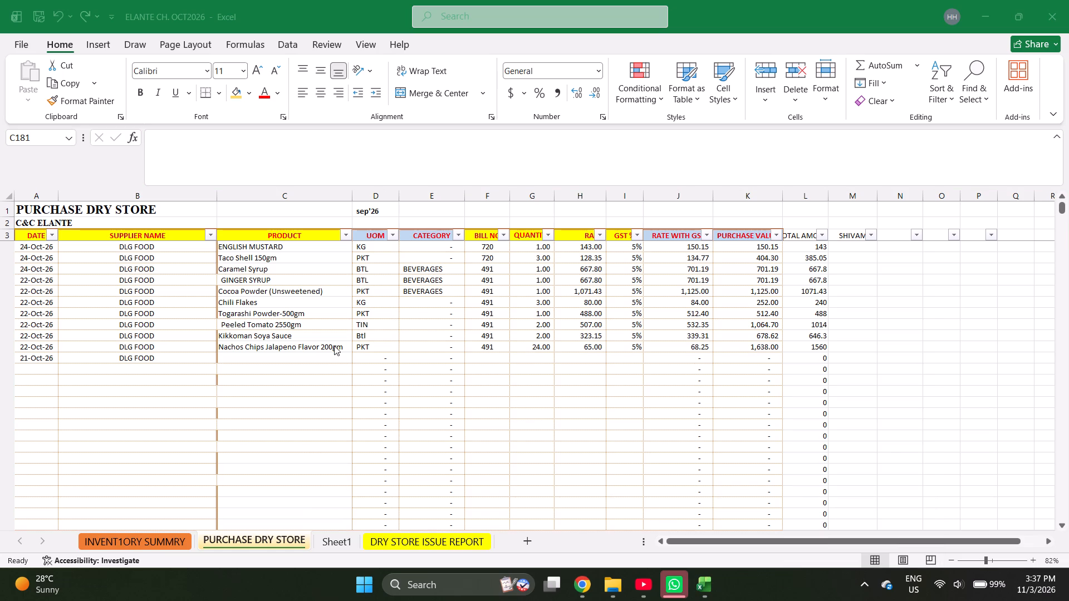
Find KEW in the inventory summary and copy Kewra Water 250ml into the empty product cell of the 21-Oct-26 purchase row.
click(326, 353)
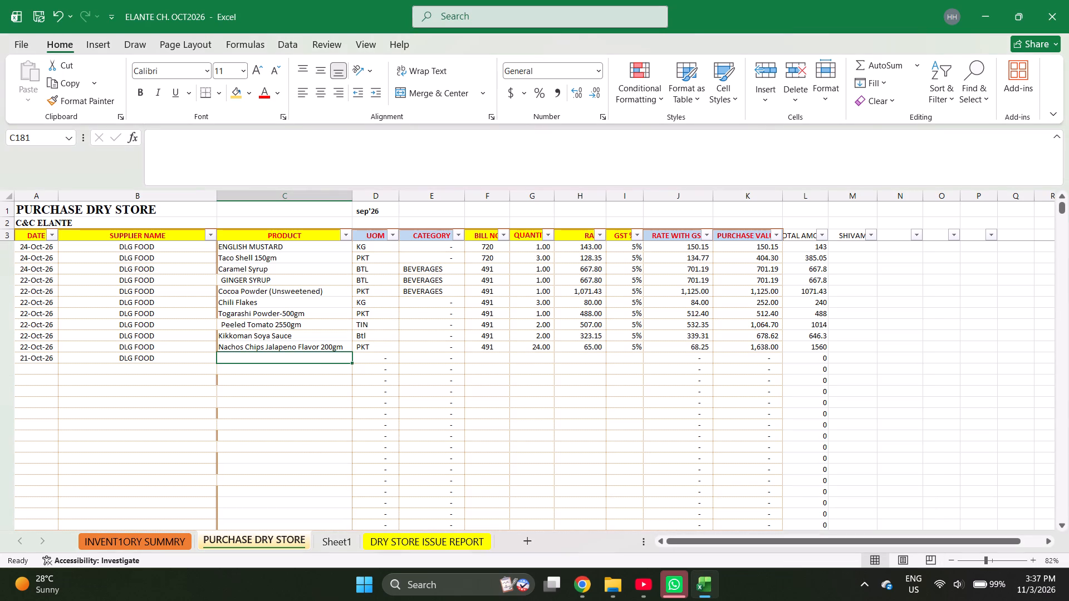
text(KEW)
key(ctrl+Page_Up)
key(ctrl+f)
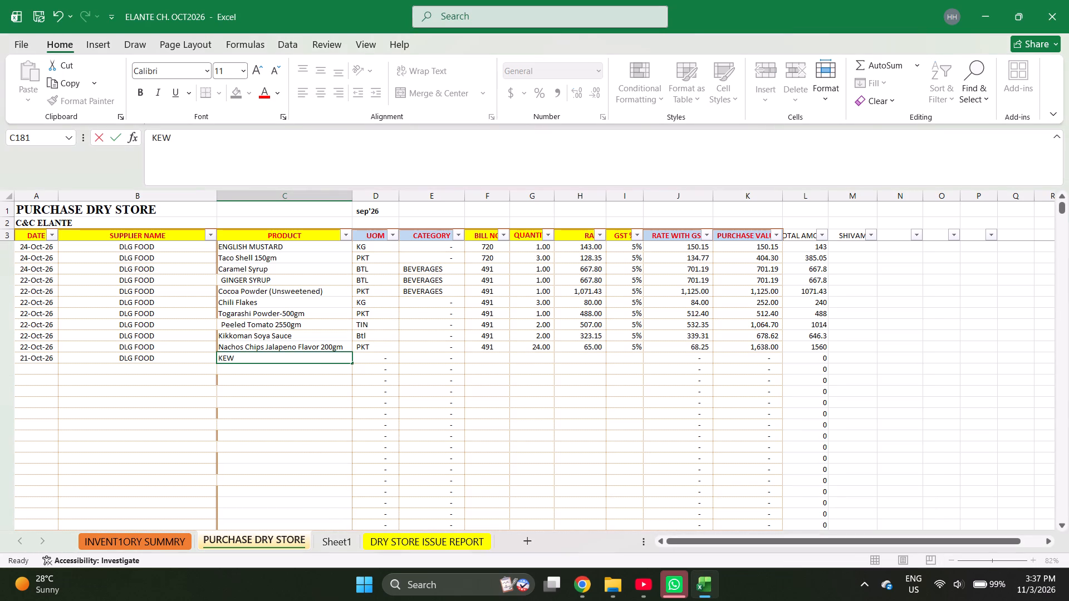
text(KEW)
key(Return)
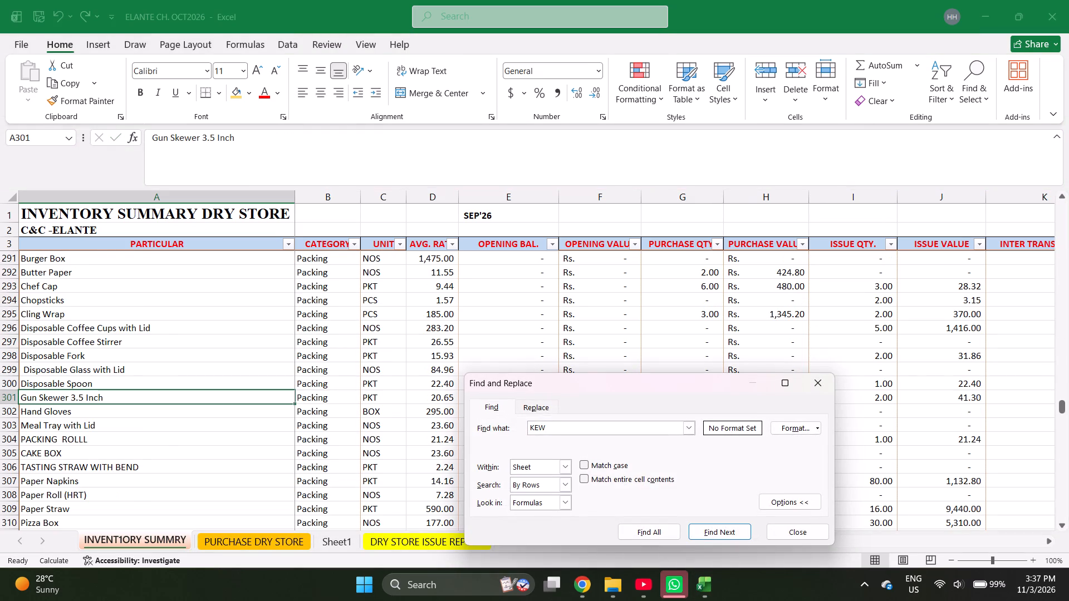
key(Return)
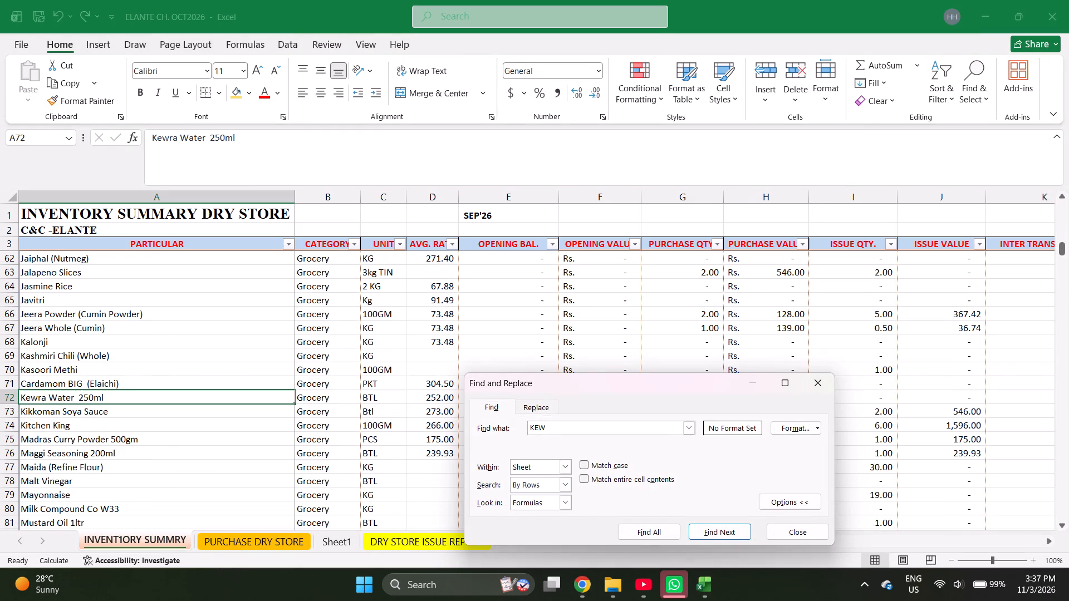
key(Escape)
key(Right)
key(Left)
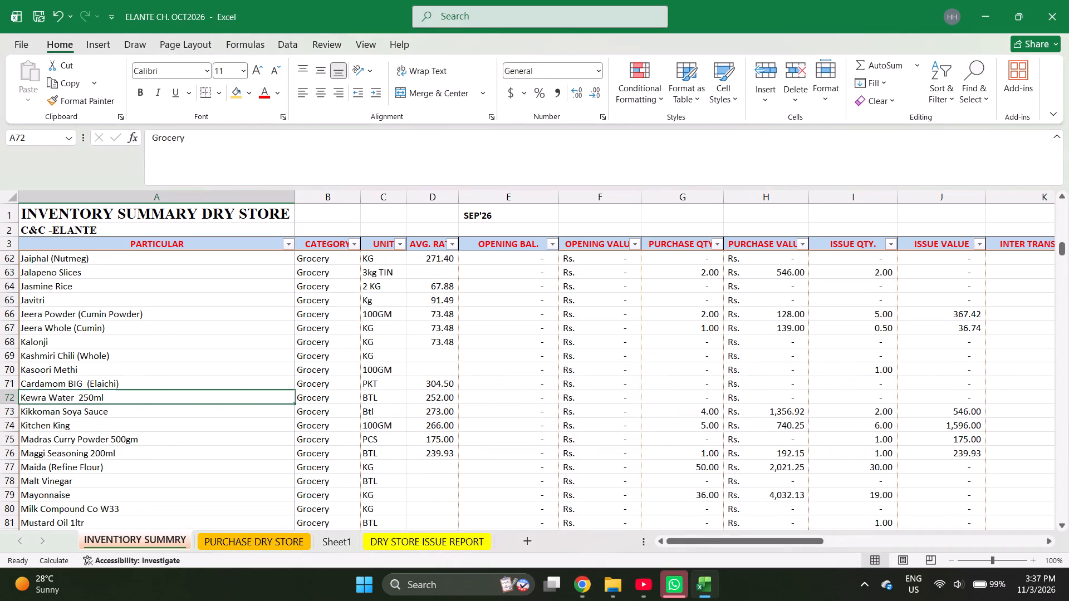
key(ctrl+c)
key(ctrl+Page_Down)
key(Return)
key(Return)
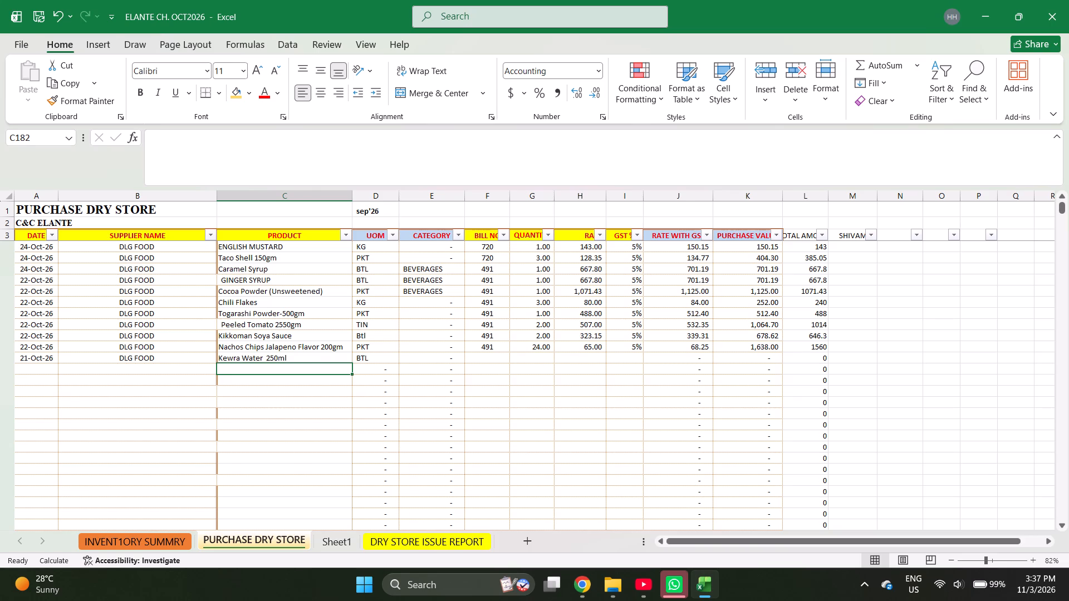
Find MANGO in the inventory summary and copy Mango Puree into the purchase sheet's product cell below Kewra Water 250ml.
key(ctrl+Page_Up)
key(ctrl+f)
text(MANGO)
key(Return)
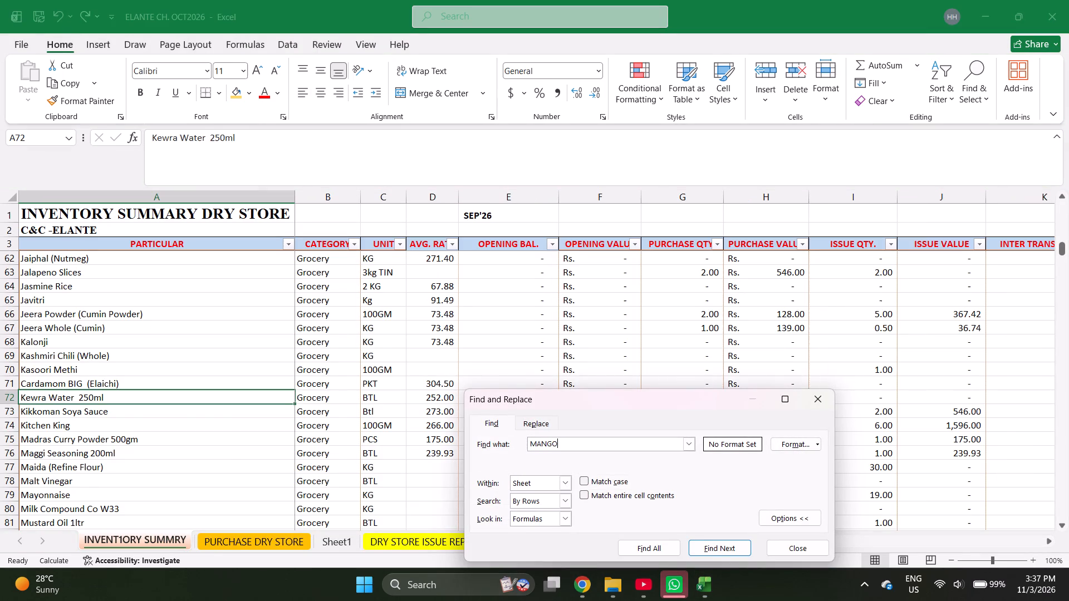
key(Escape)
key(ctrl+c)
key(ctrl+Page_Down)
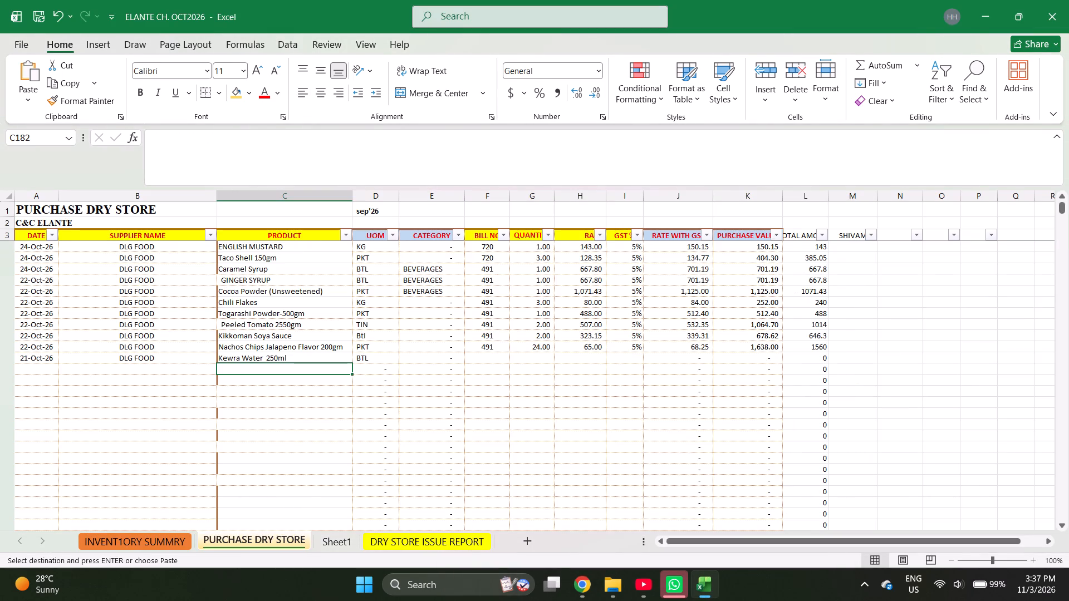
key(ctrl+Page_Up)
key(ctrl+f)
key(Return)
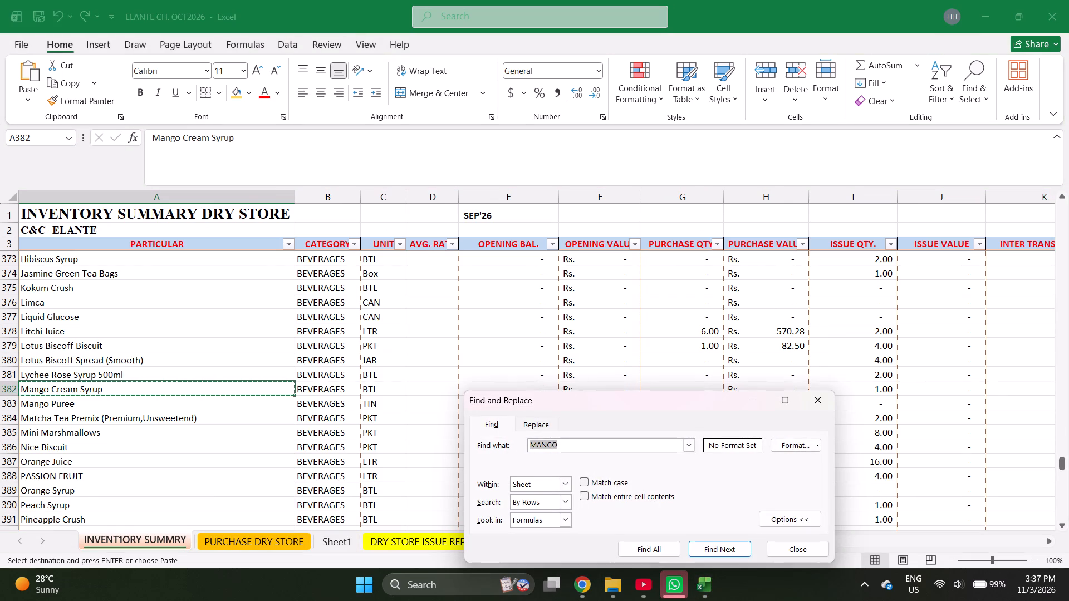
key(Escape)
key(ctrl+c)
key(ctrl+Page_Down)
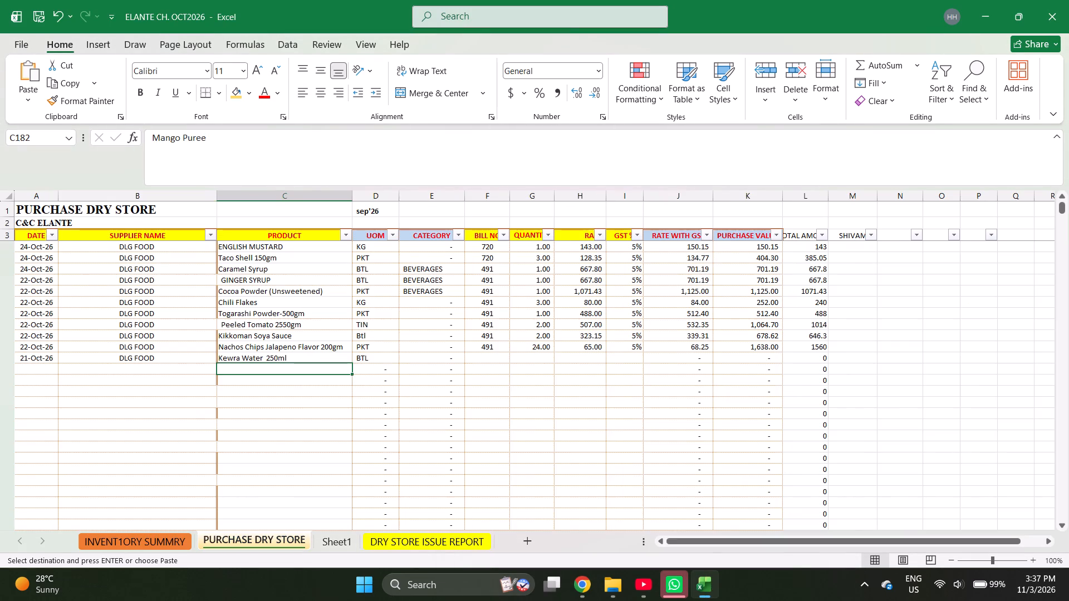
key(Return)
key(Return)
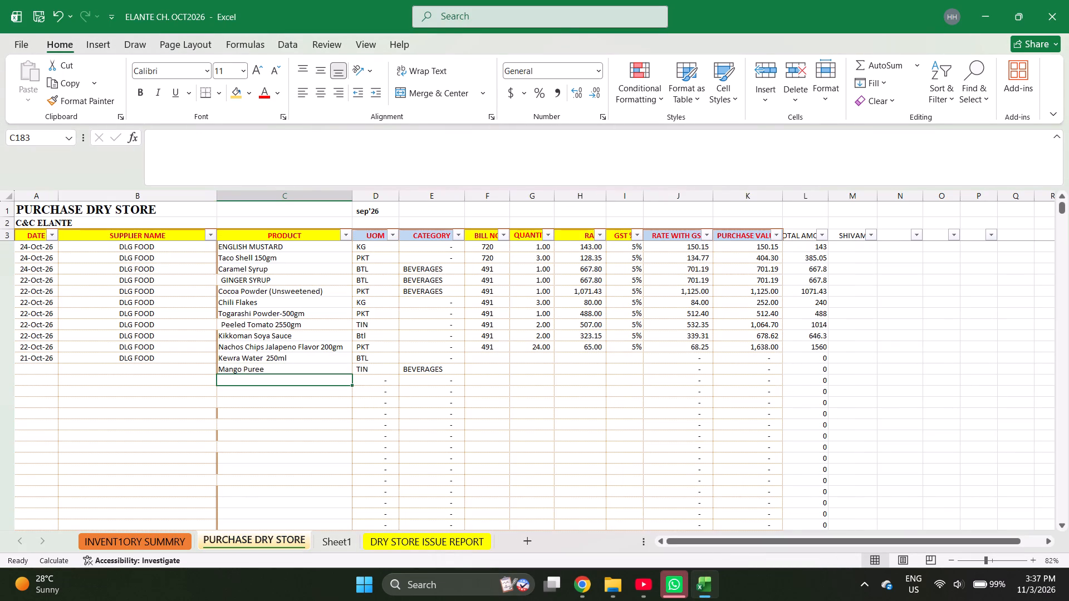
Find GOCHU in the inventory summary and copy Gochujang Paste into the purchase sheet's product cell below Mango Puree.
key(ctrl+Up)
key(ctrl+Page_Up)
key(ctrl+f)
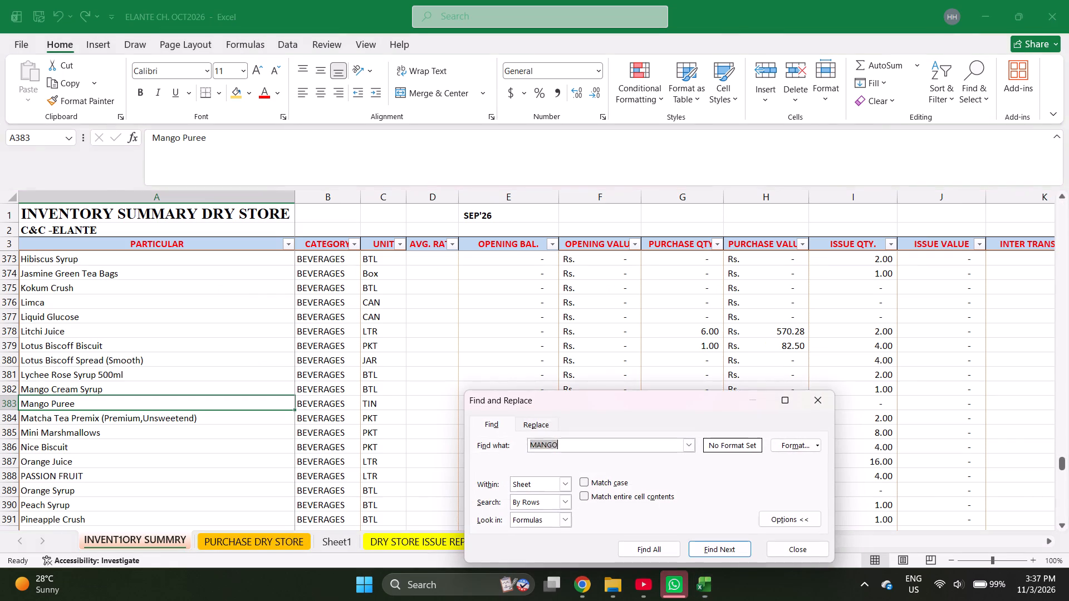
text(GOCHU)
key(Return)
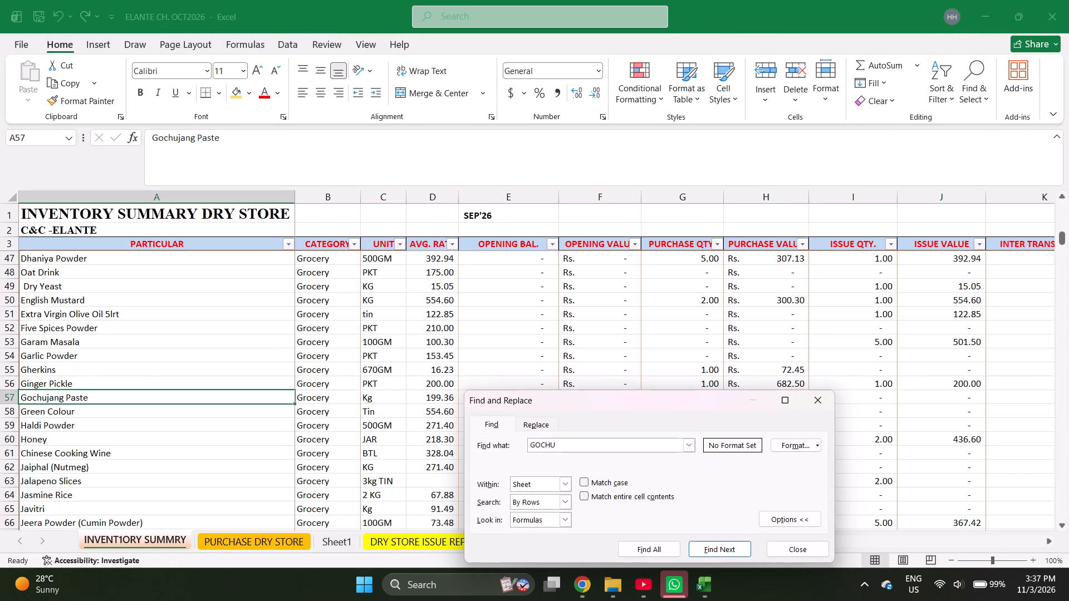
key(Escape)
key(ctrl+c)
key(ctrl+Page_Down)
key(Return)
key(Return)
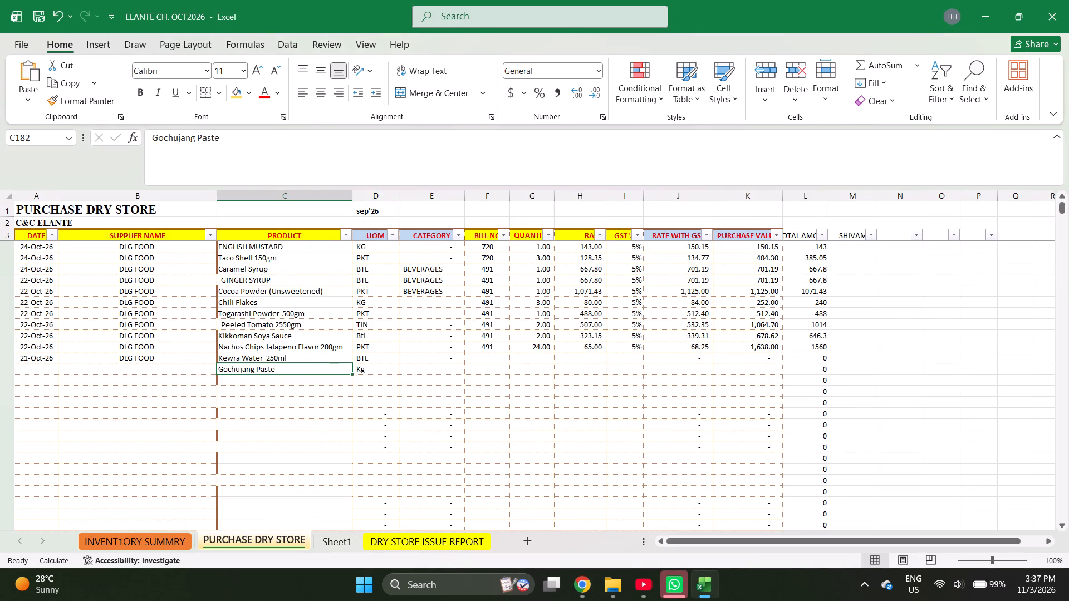
key(ctrl+z)
key(Down)
key(Return)
key(Return)
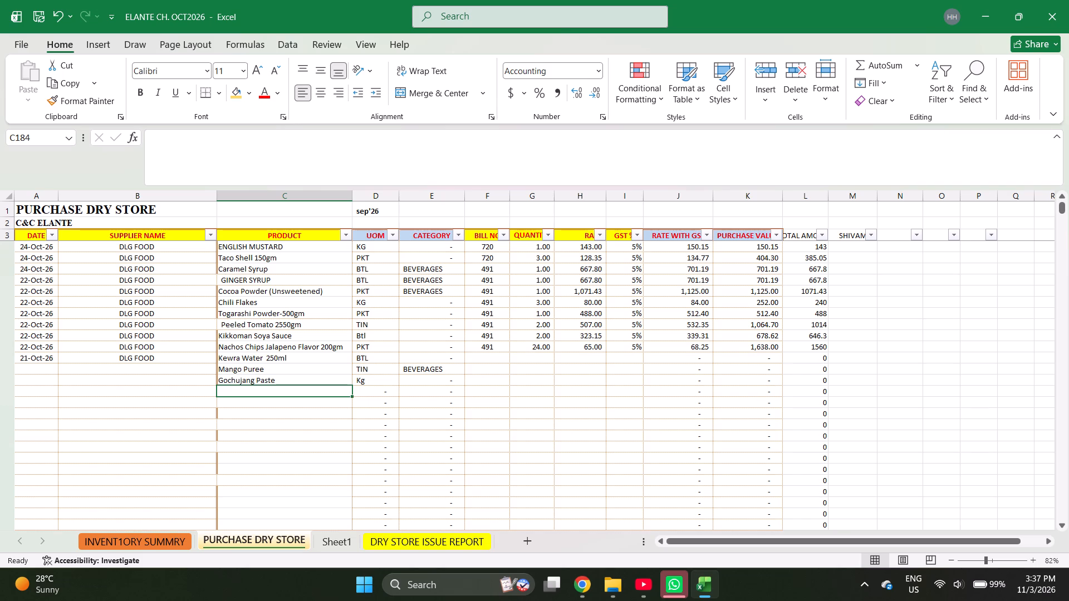
Find the yellow items in the inventory summary and copy Yellow Colour into the product cell below Gochujang Paste.
key(ctrl+Page_Up)
key(ctrl+f)
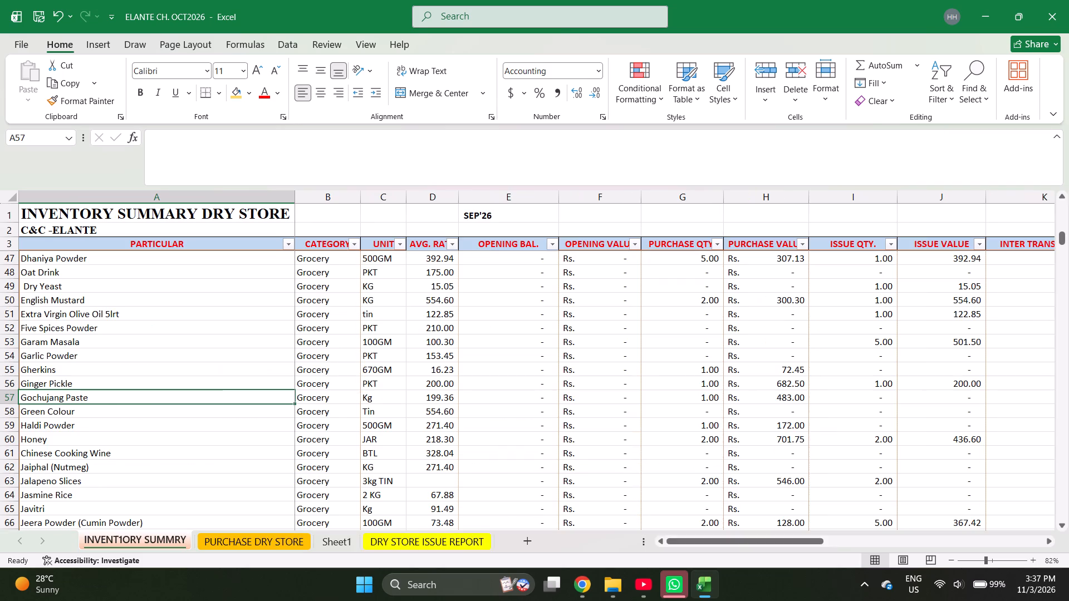
text(YELOOW)
key(Return)
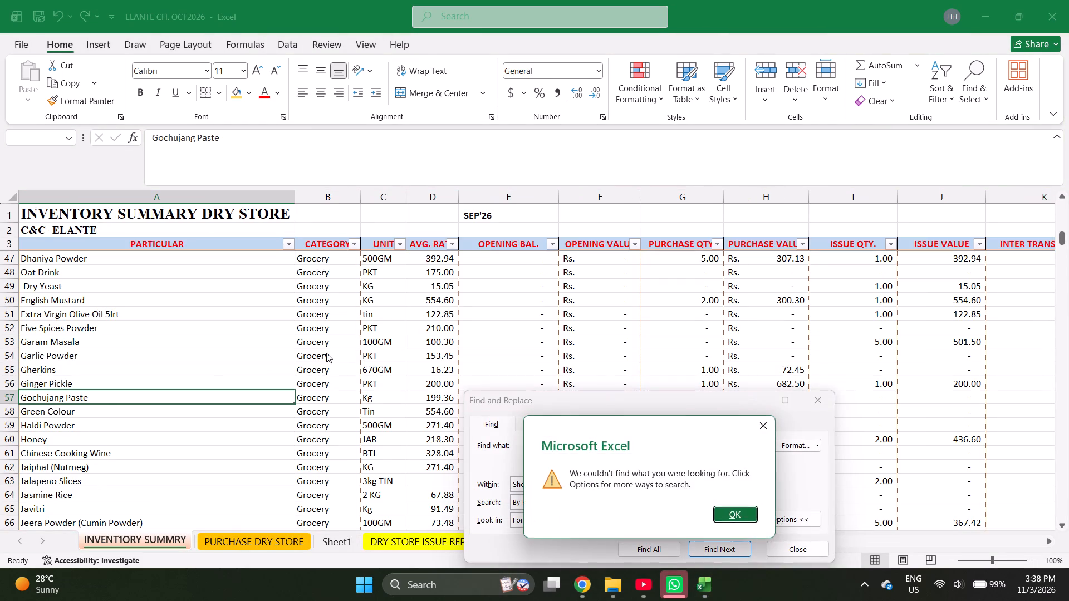
key(Return)
key(BackSpace)
key(BackSpace)
key(BackSpace)
key(l)
key(Return)
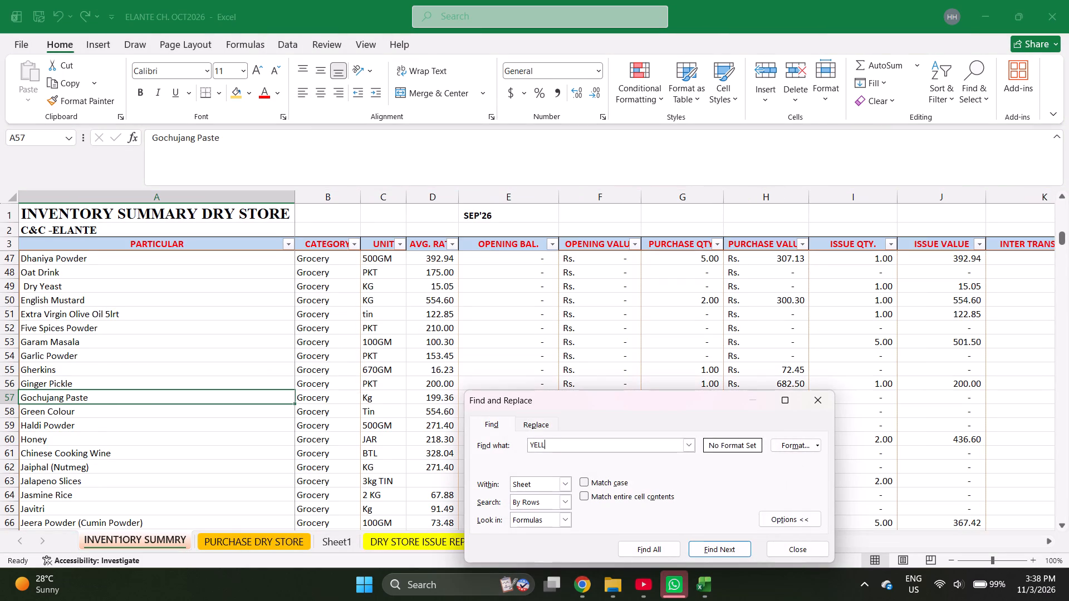
key(Escape)
key(Down)
key(ctrl+c)
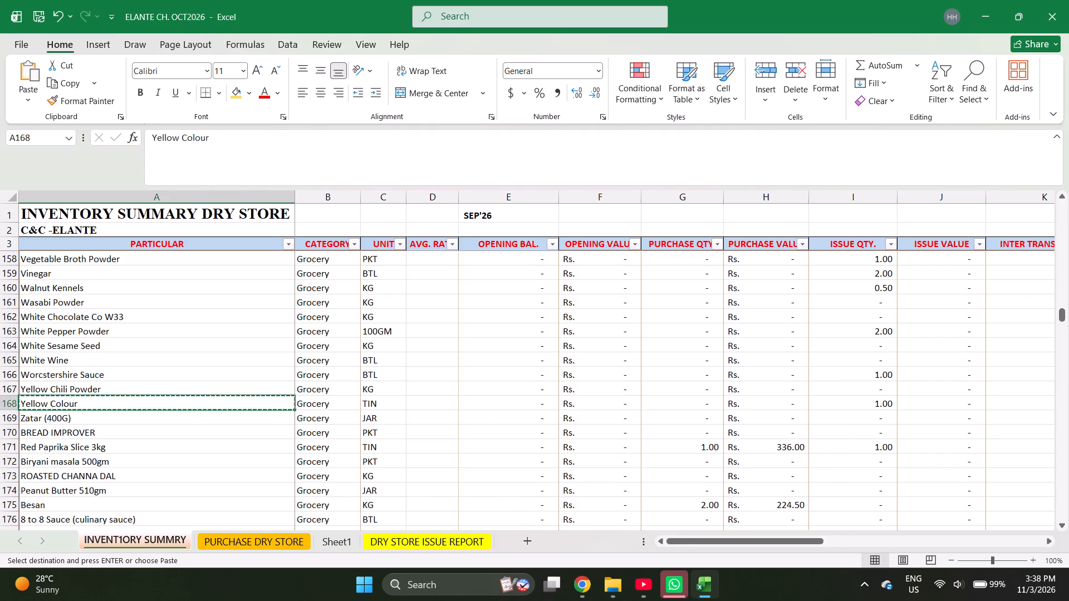
key(ctrl+Page_Down)
key(Return)
key(Return)
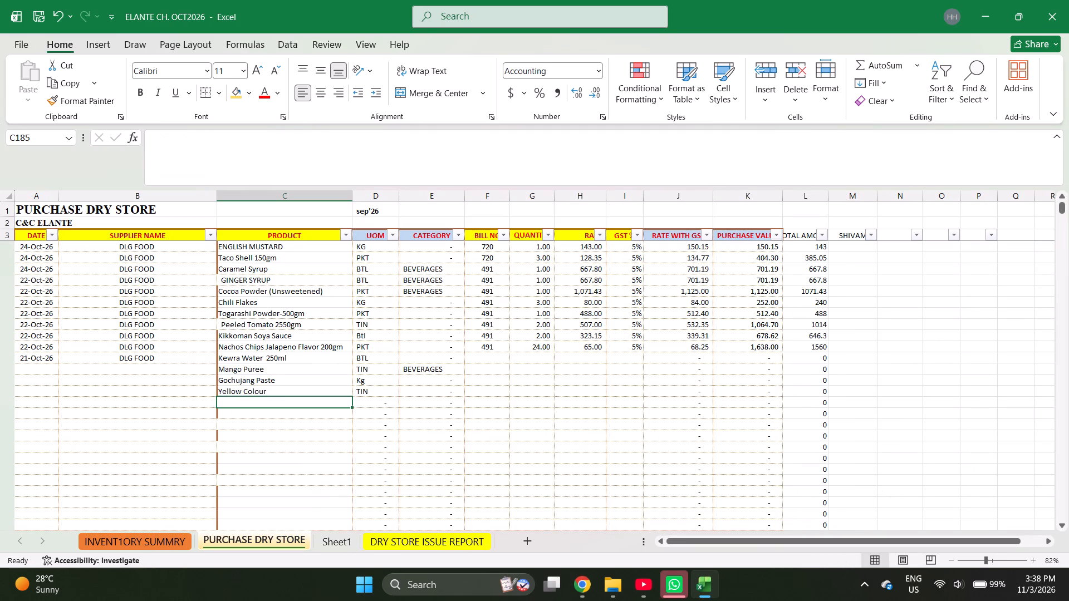
Find BEAN in the inventory summary and copy Black Beans into the purchase sheet's product cell below Yellow Colour.
key(ctrl+Page_Up)
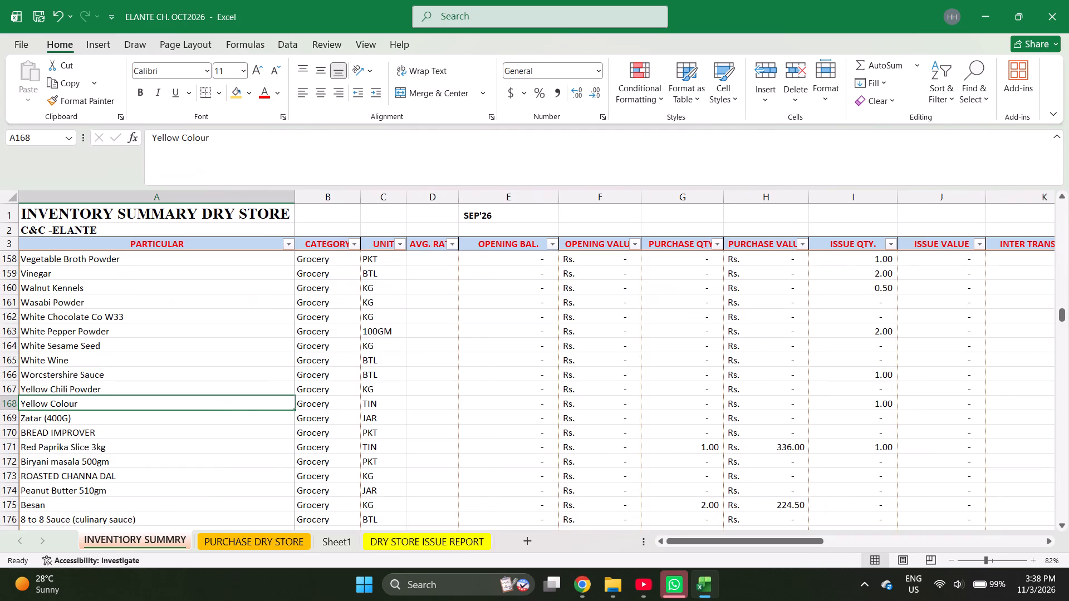
key(ctrl+f)
text(BEAN)
key(Return)
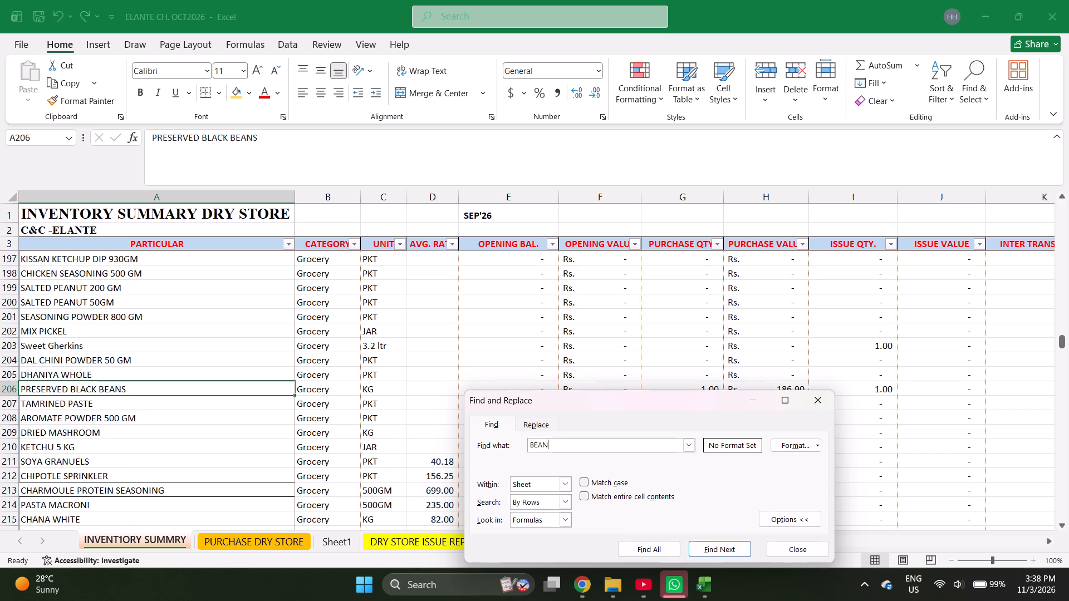
key(Return)
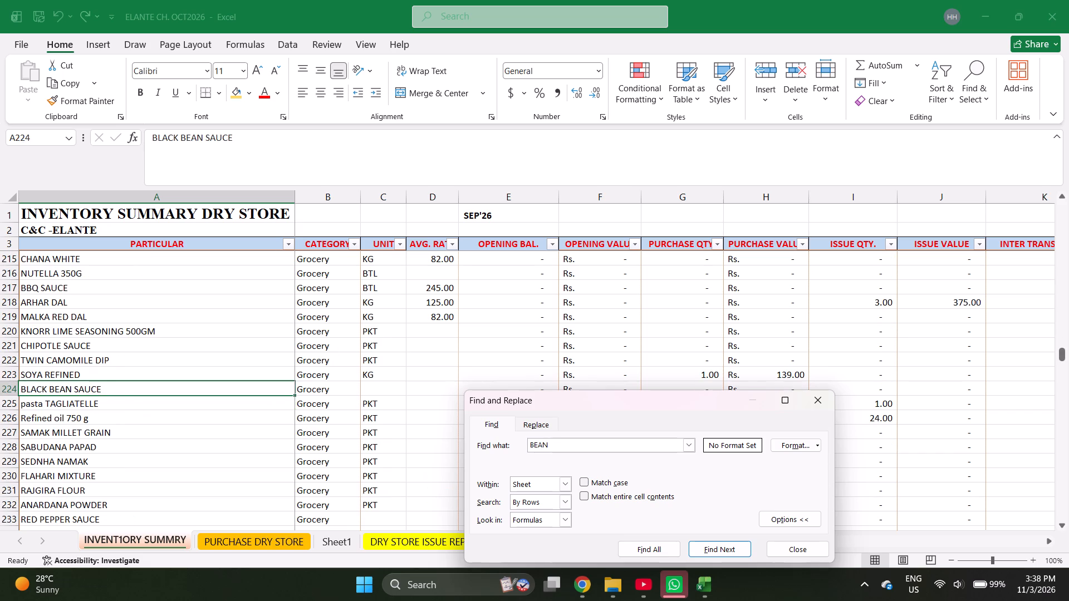
key(Return)
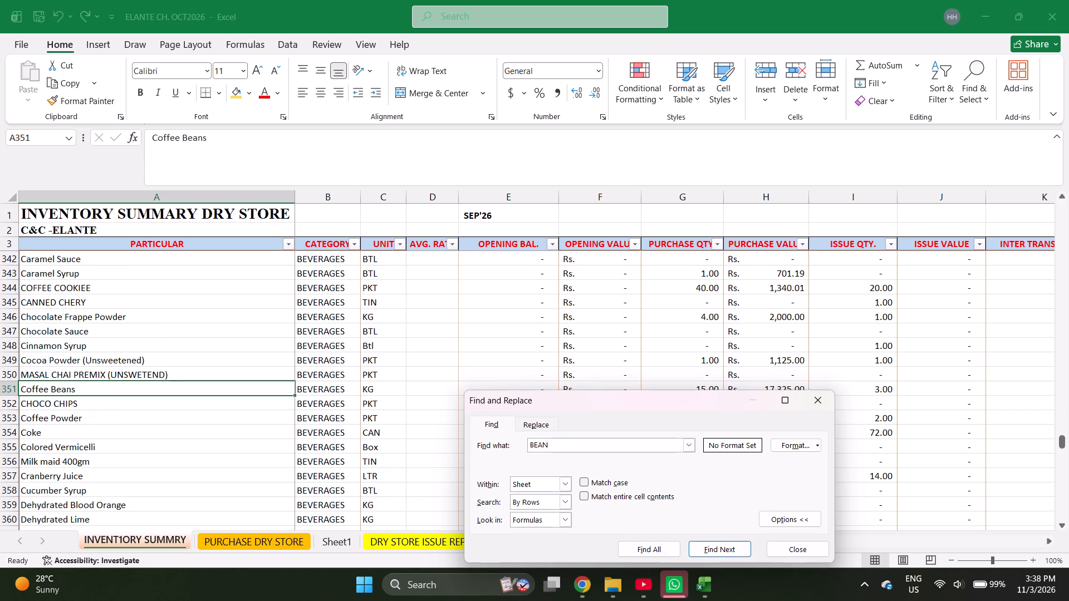
key(Return)
key(Escape)
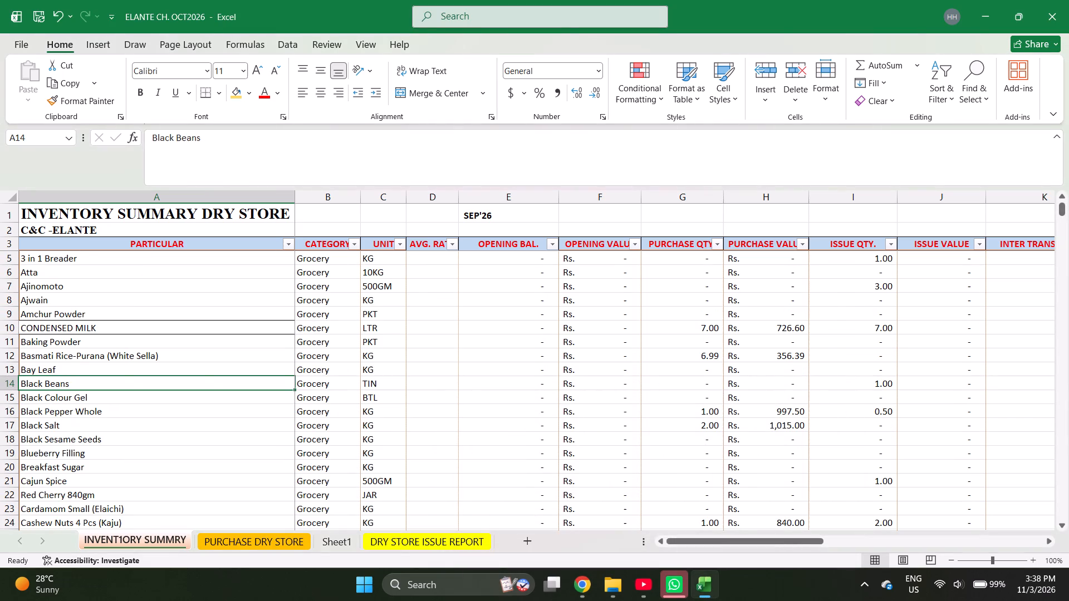
key(ctrl+c)
key(ctrl+Page_Down)
key(Return)
key(Return)
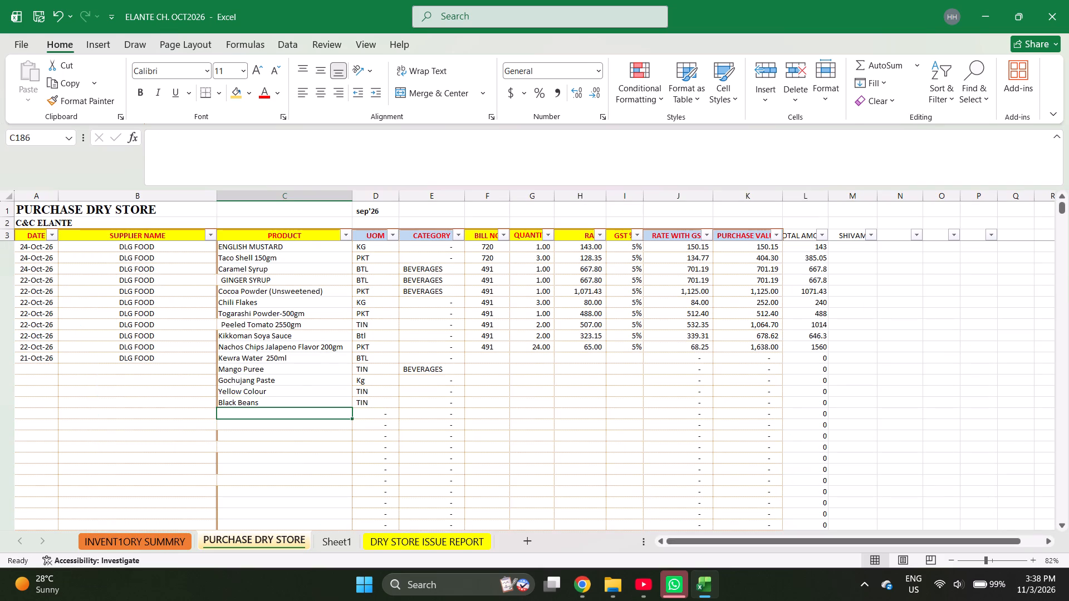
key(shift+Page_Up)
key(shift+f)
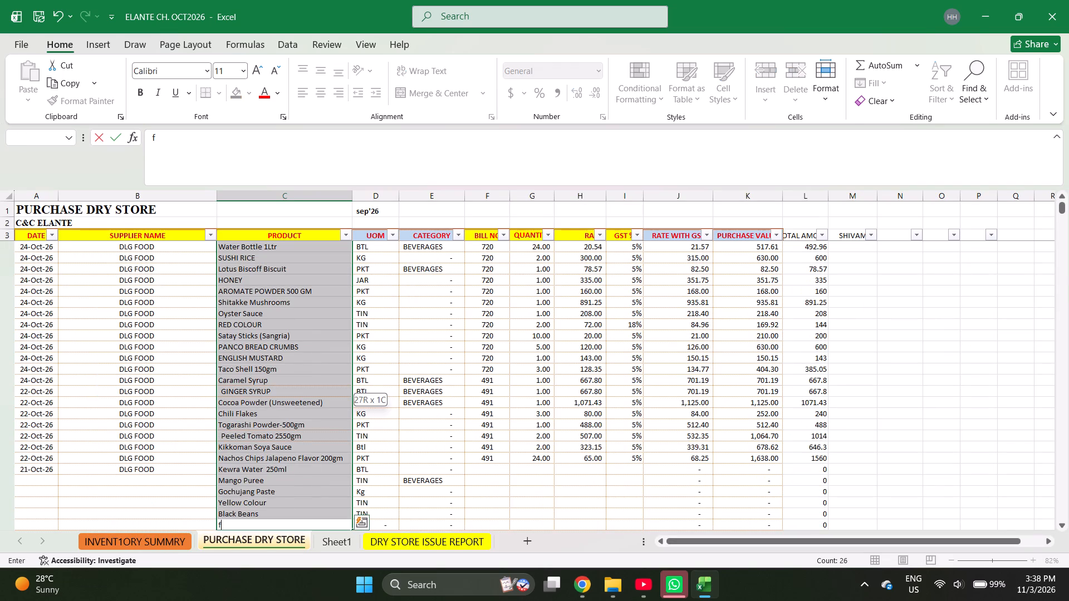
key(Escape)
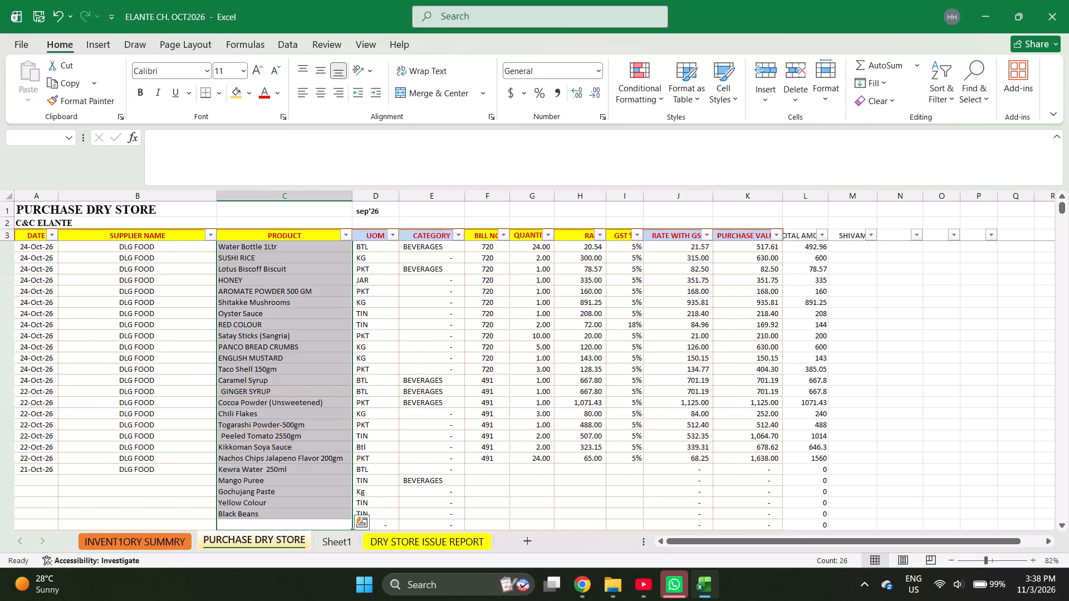
Find GHERK in the inventory summary and copy Gherkins into the purchase sheet's product cell below Black Beans.
key(ctrl+Down)
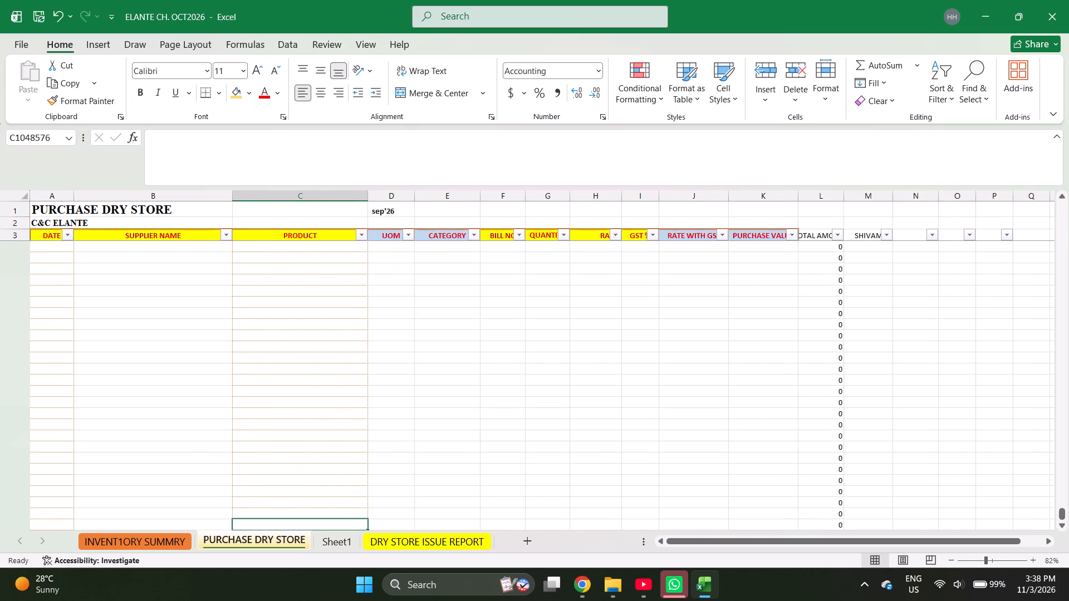
key(ctrl+Up)
key(Left)
key(ctrl+Up)
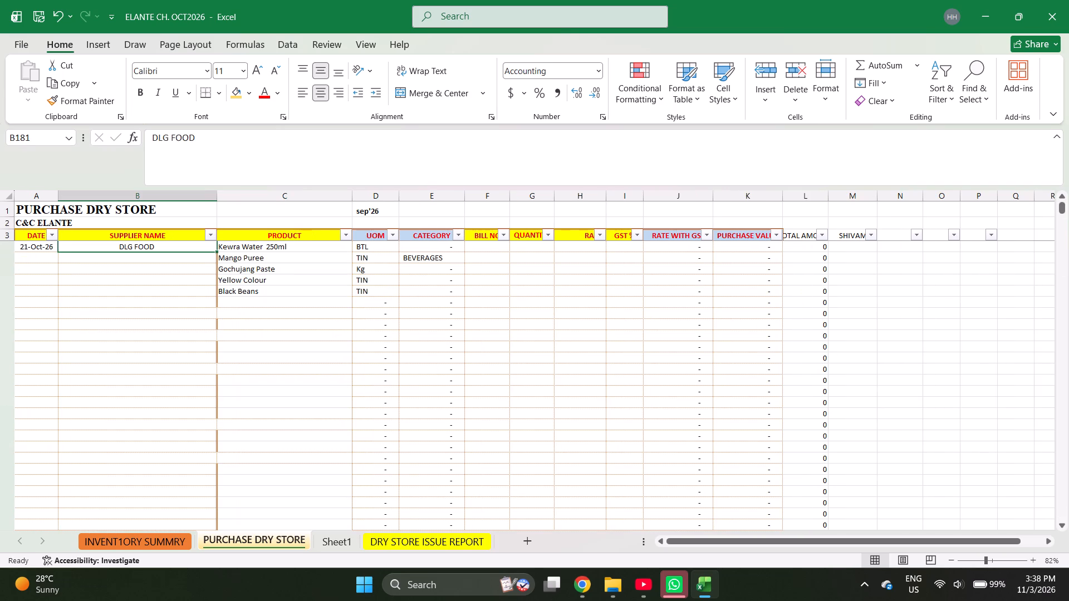
key(Right)
key(Down)
key(Down)
key(ctrl+Down)
key(Down)
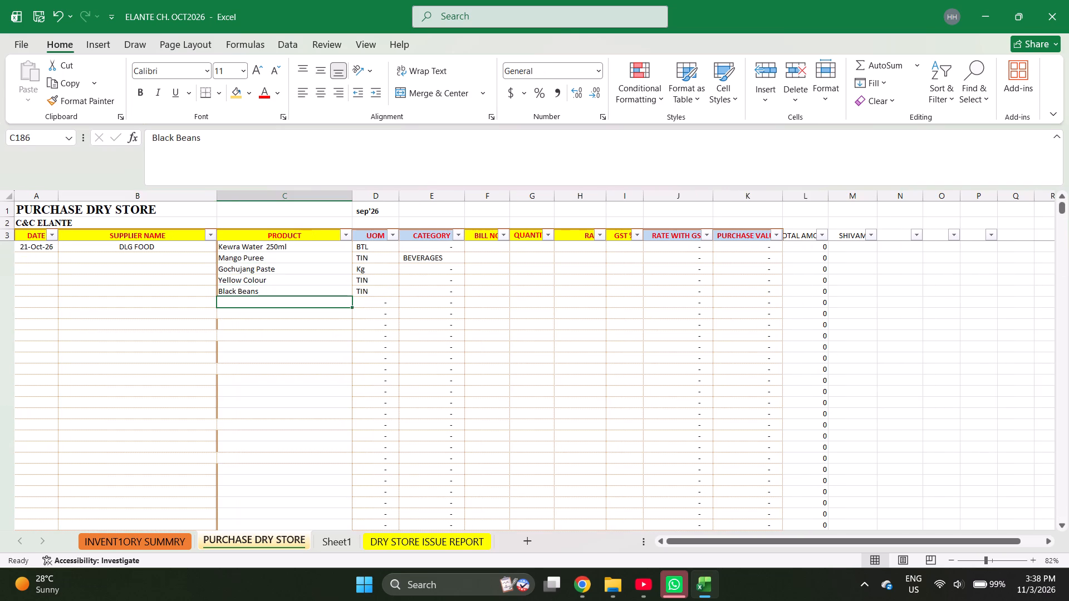
key(ctrl+Page_Up)
key(ctrl+f)
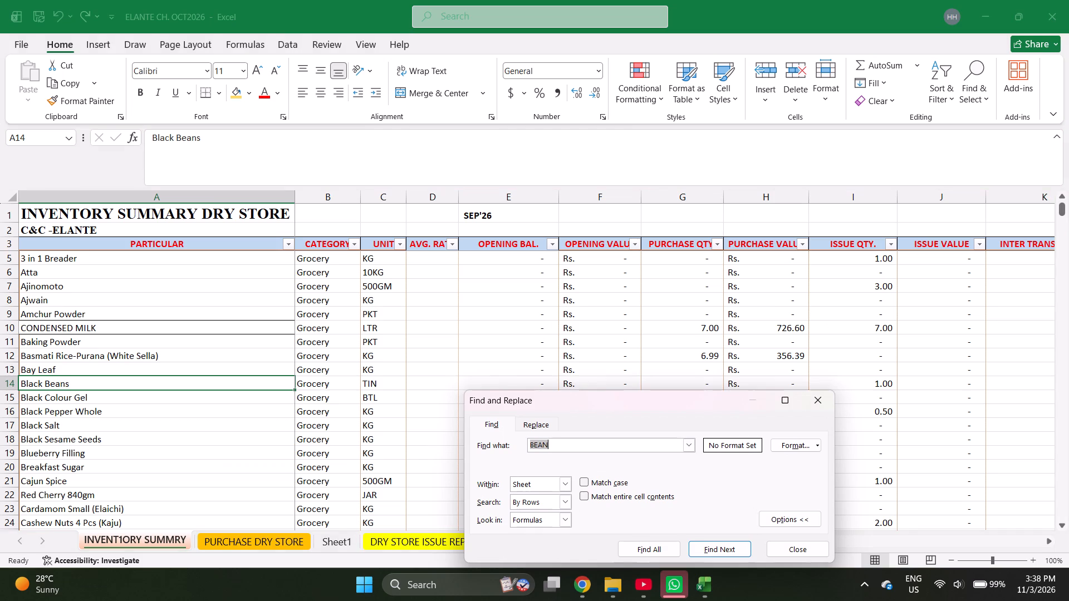
text(GHERK)
key(Return)
key(Escape)
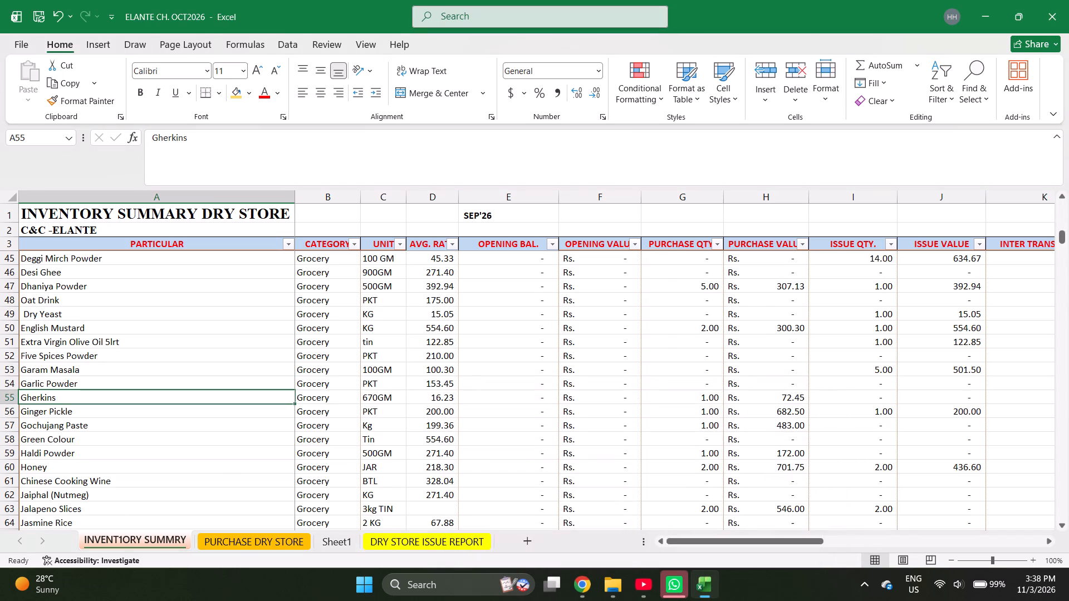
key(ctrl+c)
key(ctrl+Page_Down)
key(Return)
key(Return)
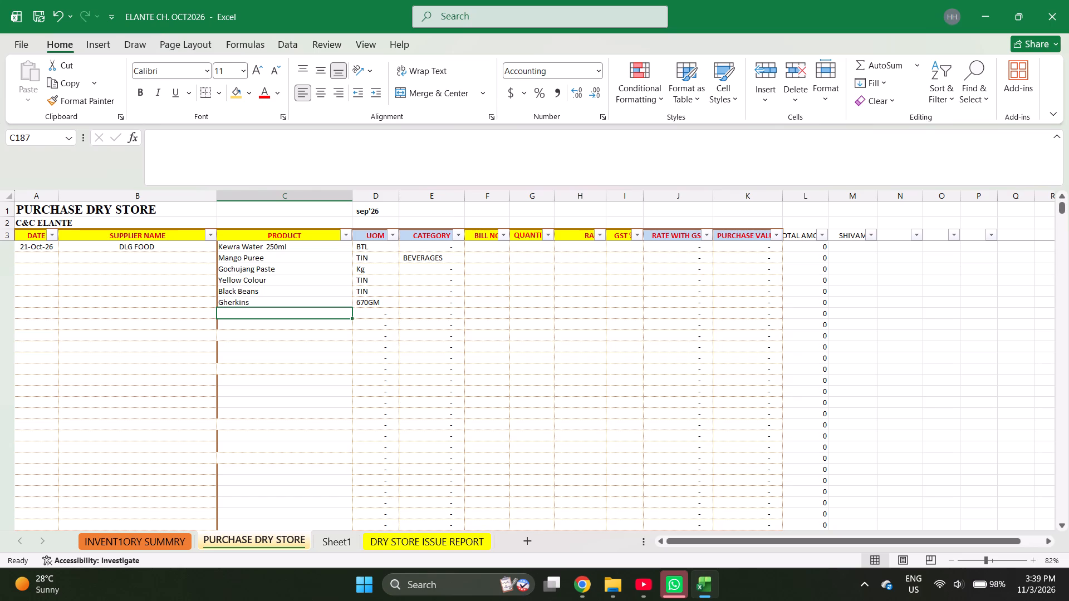
Enter Peeled Tomato 2550gm and JALAPENO SLICES in the two product cells below Gherkins.
text(PEE)
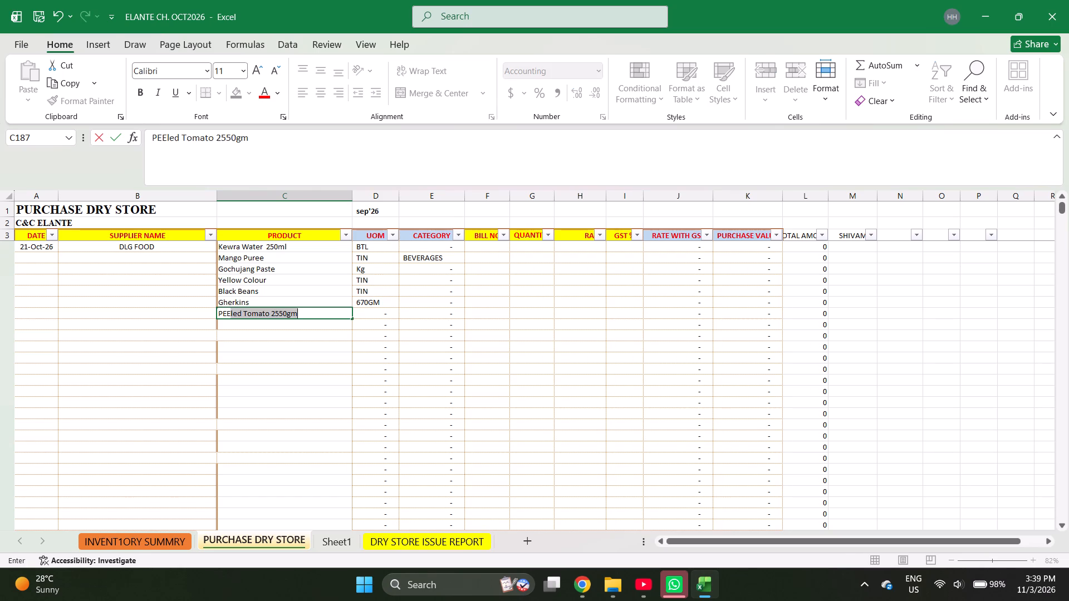
key(Return)
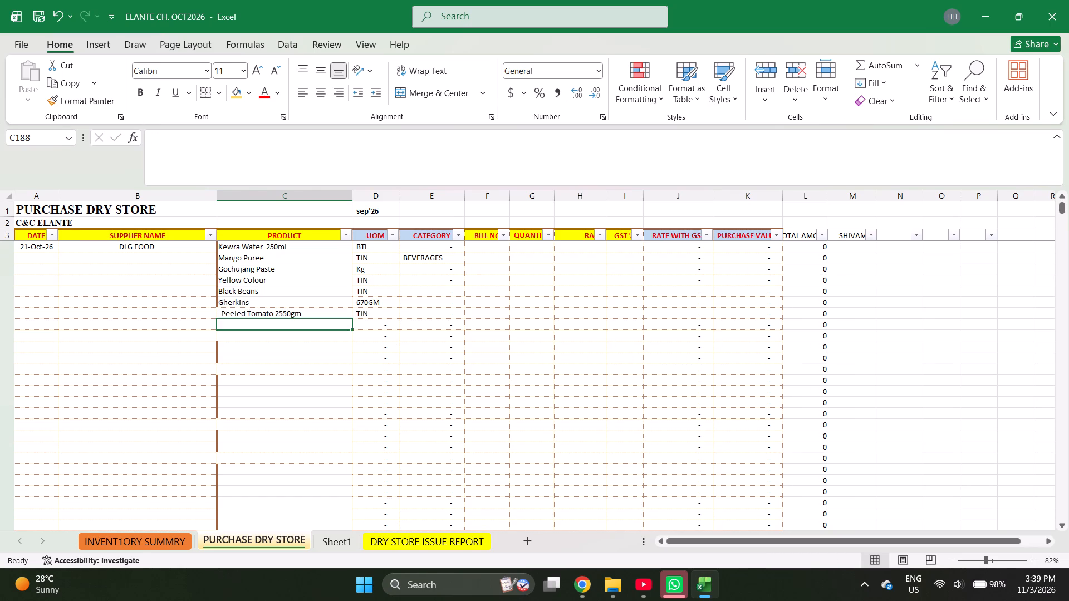
text(JALA)
key(Return)
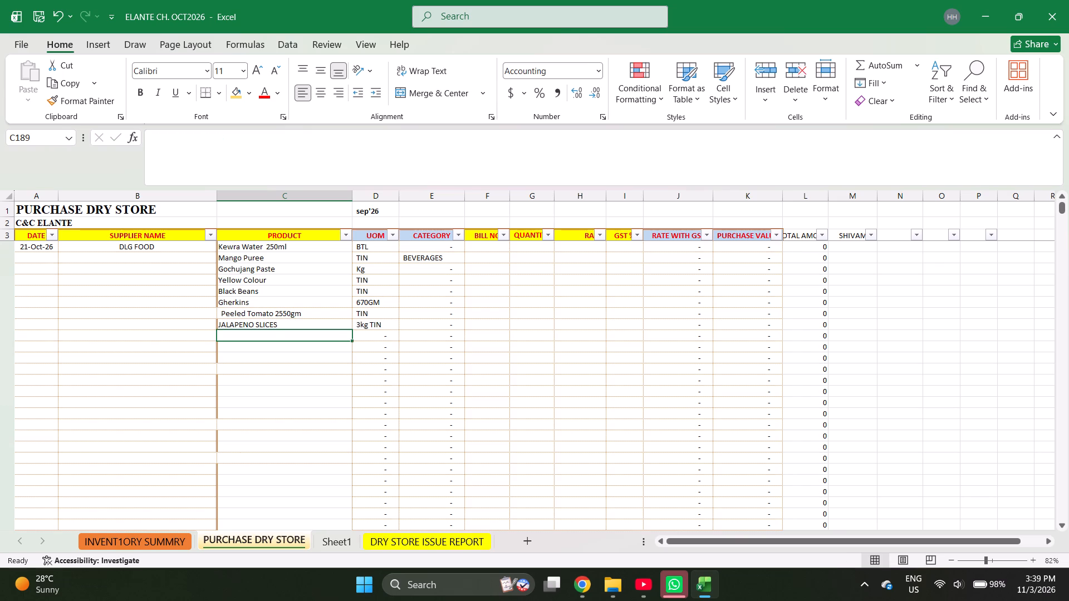
Find KISSA in the inventory summary and copy KISSAN KETCHUP DIP 930GM into the product cell below JALAPENO SLICES.
key(ctrl+Page_Up)
key(ctrl+f)
text(KISSA)
key(Return)
key(Escape)
key(ctrl+c)
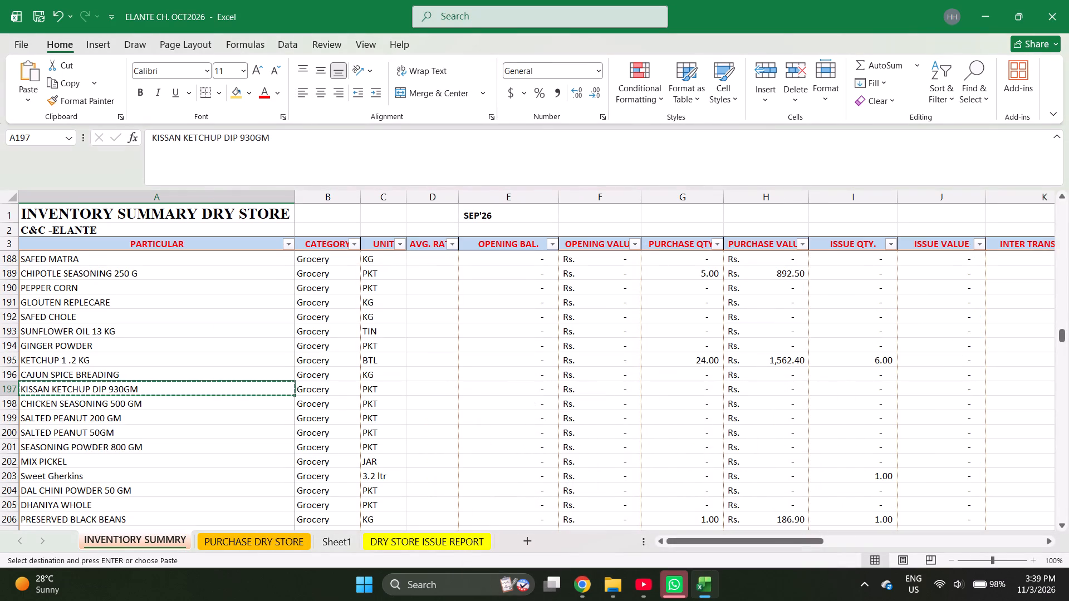
key(ctrl+Page_Down)
key(Return)
key(Return)
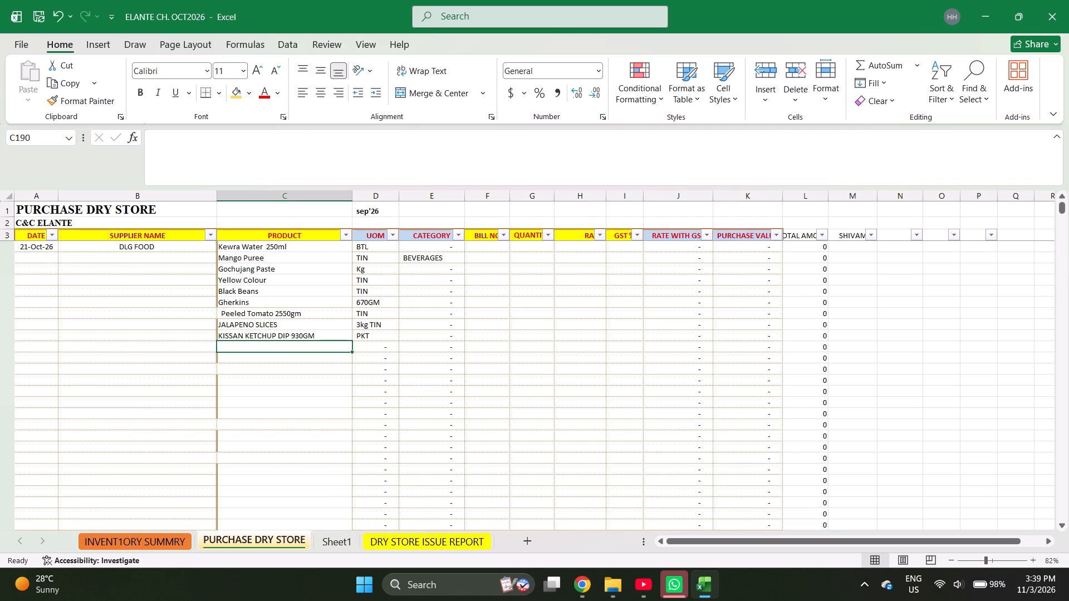
Enter SUSHI RICE in the product cell below KISSAN KETCHUP DIP 930GM.
text(SUS)
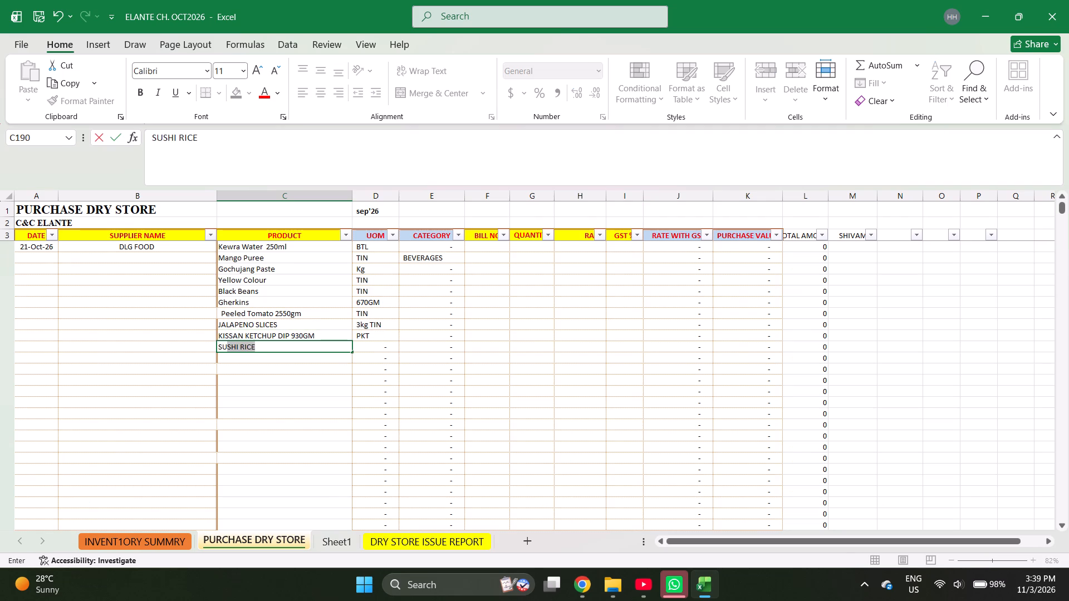
key(Return)
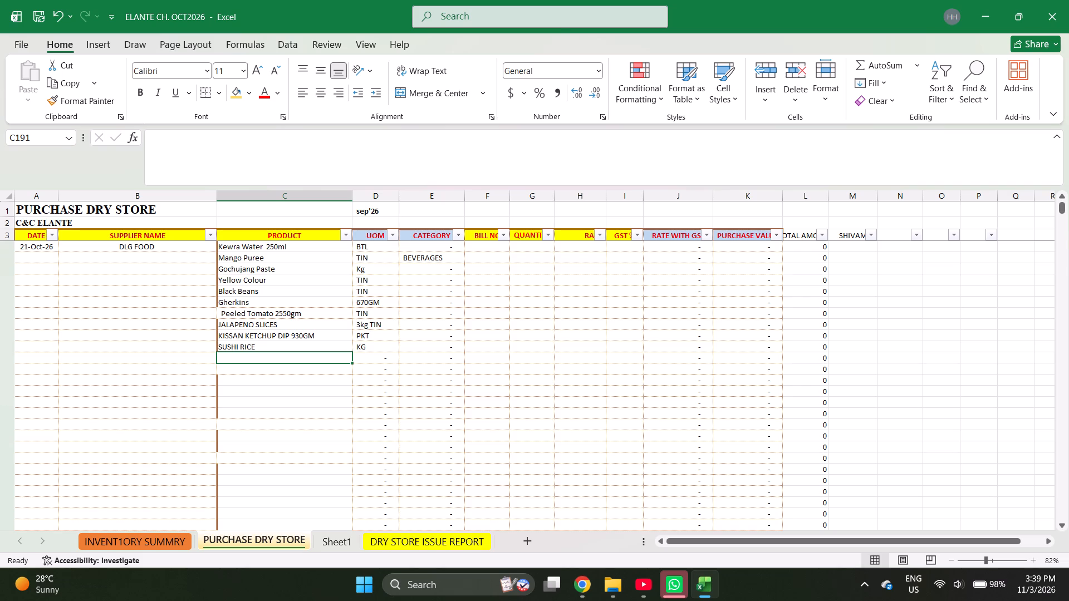
Find TEMP in the inventory summary and copy Tempura Flour into the purchase sheet's product cell below SUSHI RICE.
text(TEM)
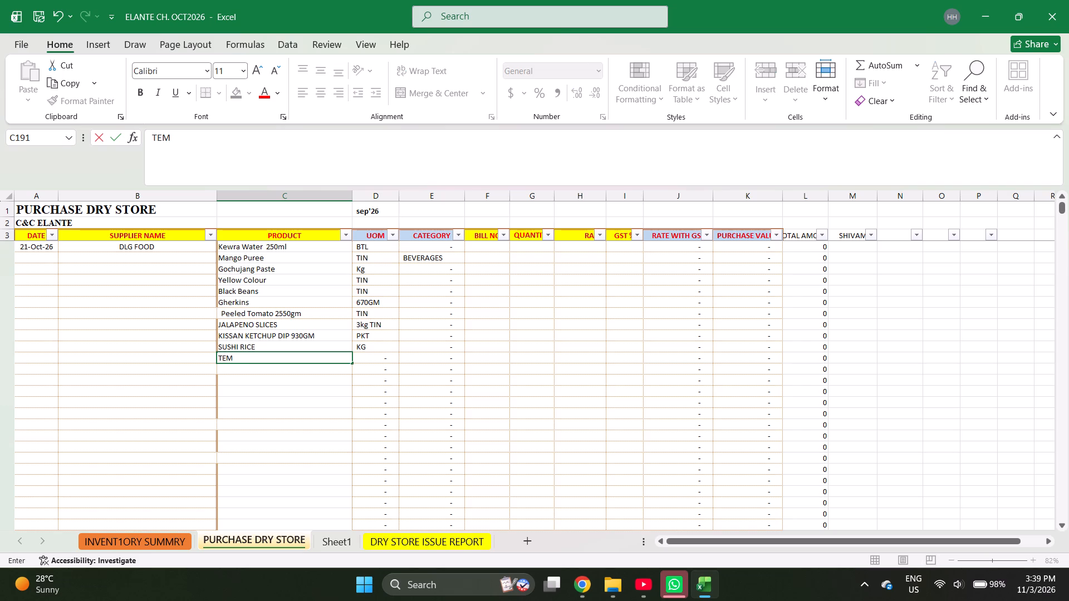
key(ctrl+Page_Up)
key(ctrl+f)
text(TEMP)
key(Return)
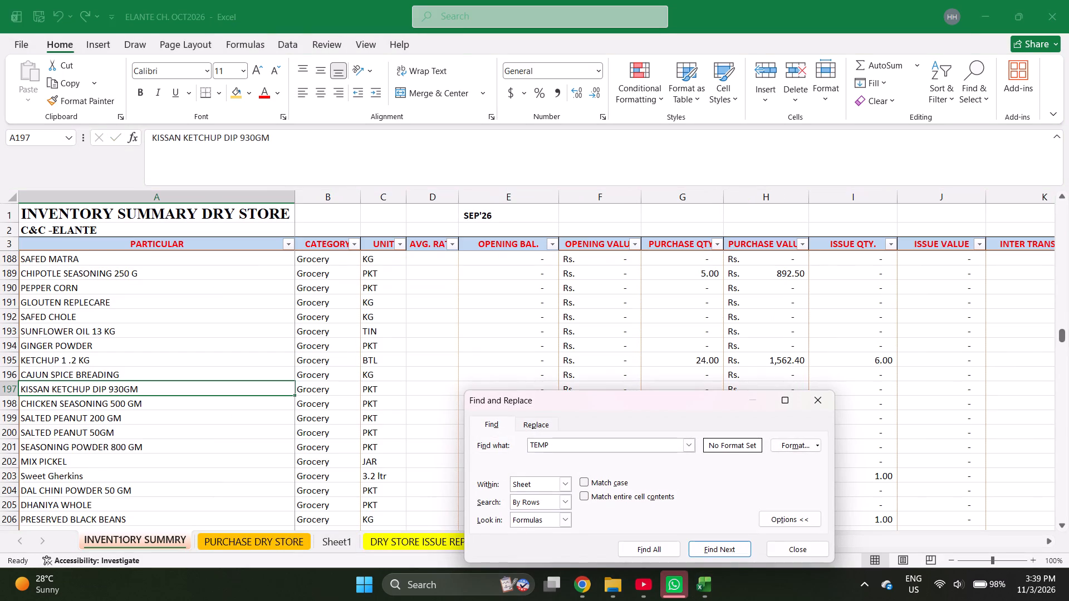
key(Escape)
key(ctrl+c)
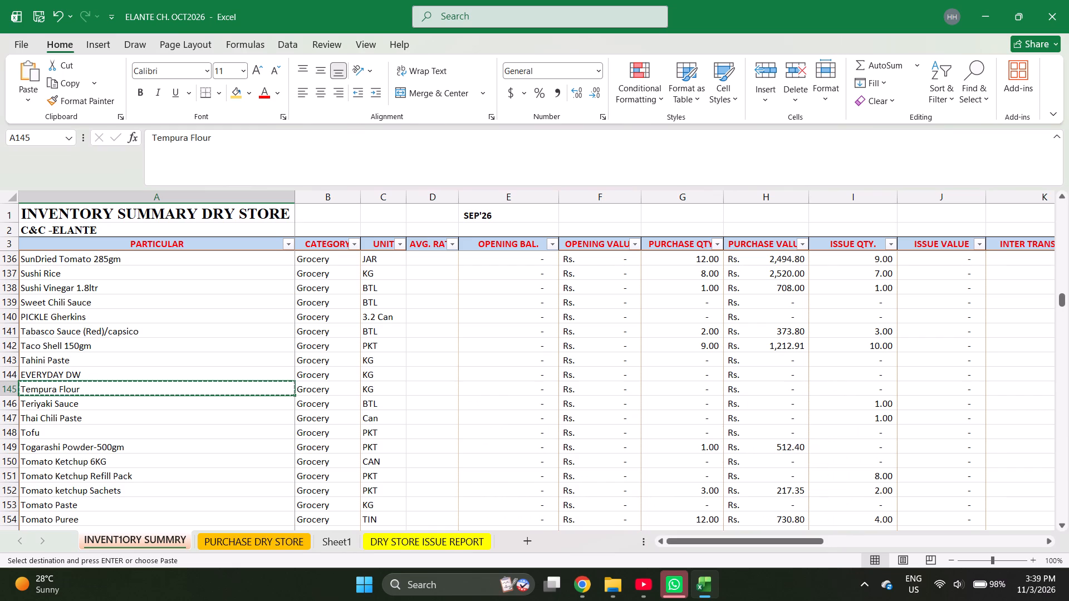
key(ctrl+Page_Down)
key(Return)
key(Return)
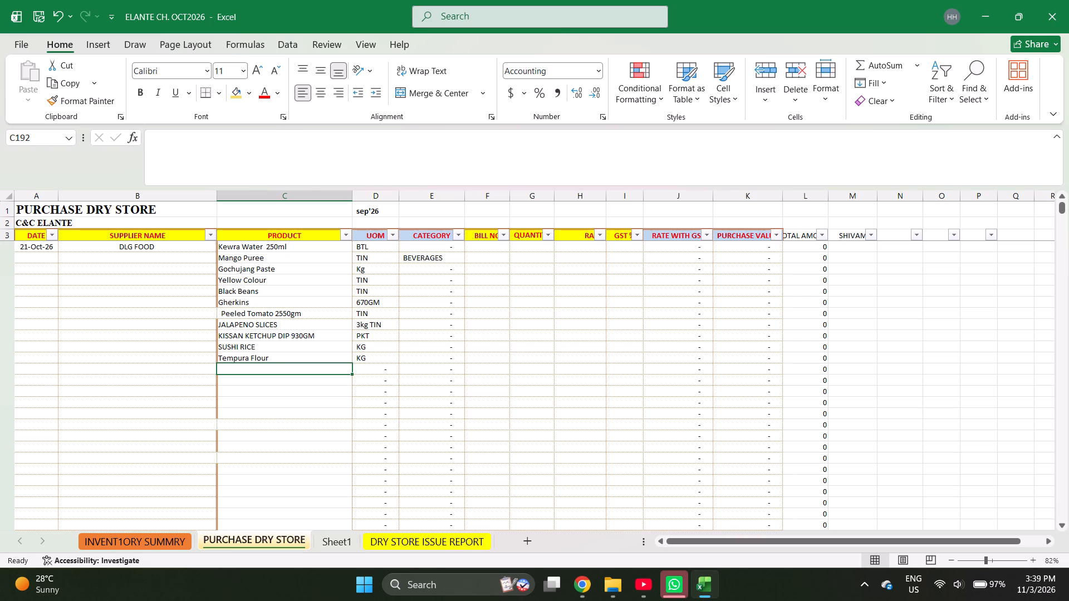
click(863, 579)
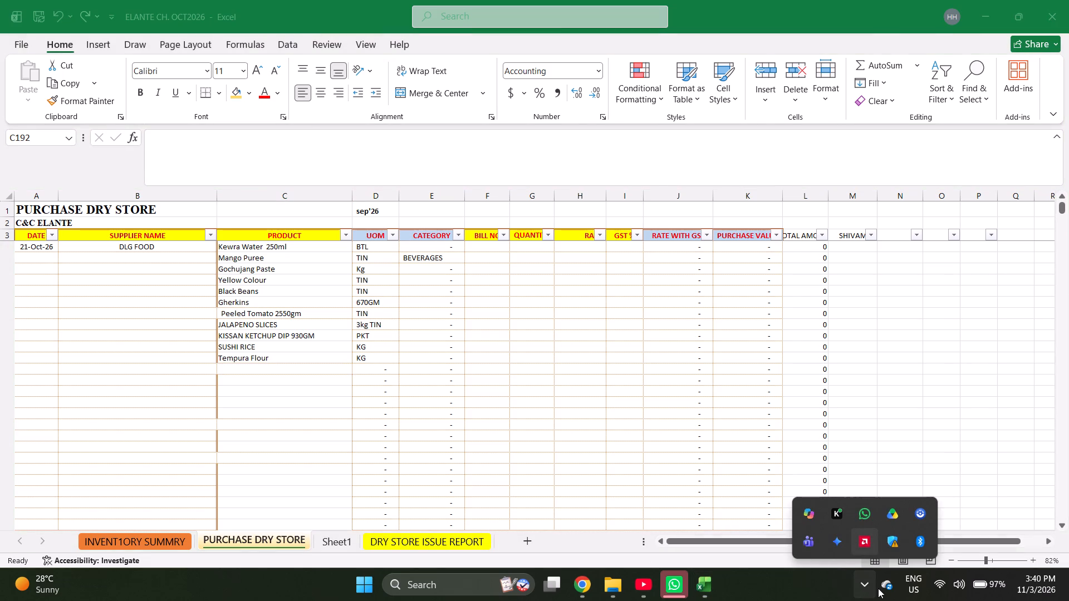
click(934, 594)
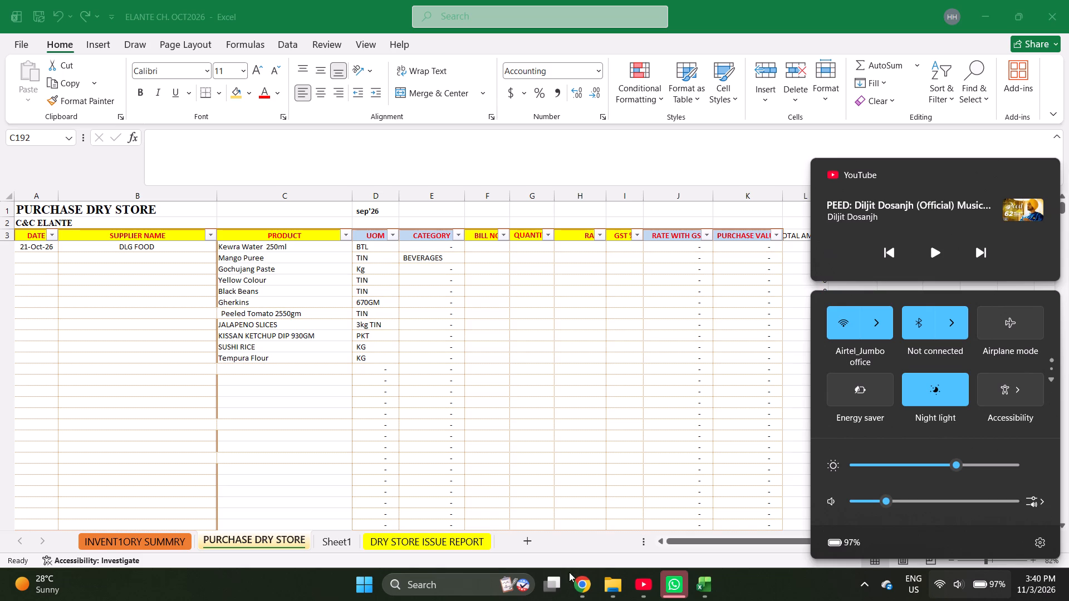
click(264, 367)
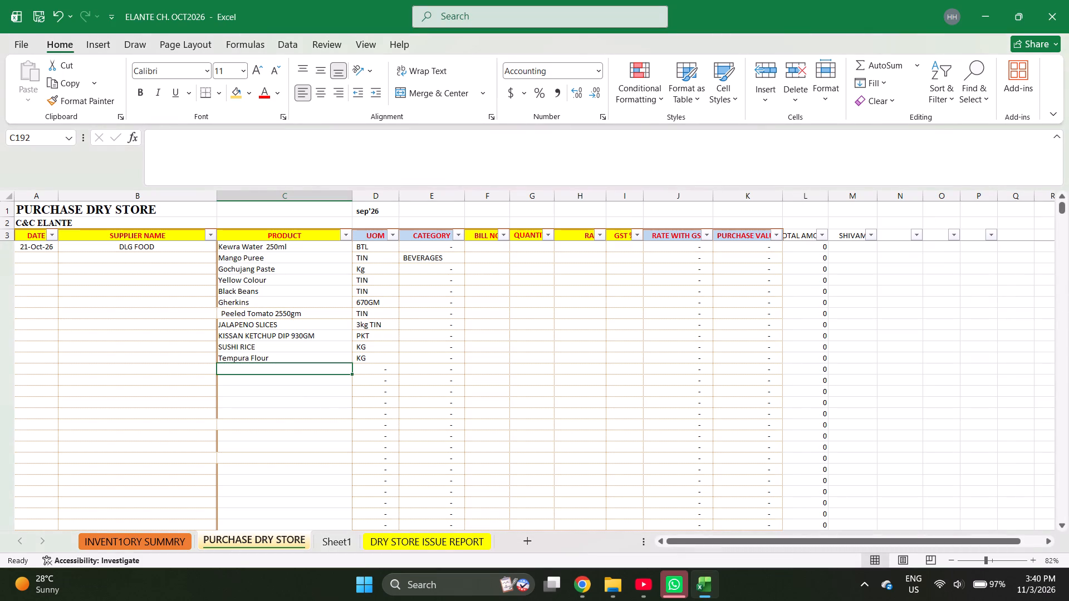
Find OREG in the inventory summary and copy Oregano Sachets into the purchase sheet's product cell below Tempura Flour.
key(ctrl+Page_Up)
key(ctrl+f)
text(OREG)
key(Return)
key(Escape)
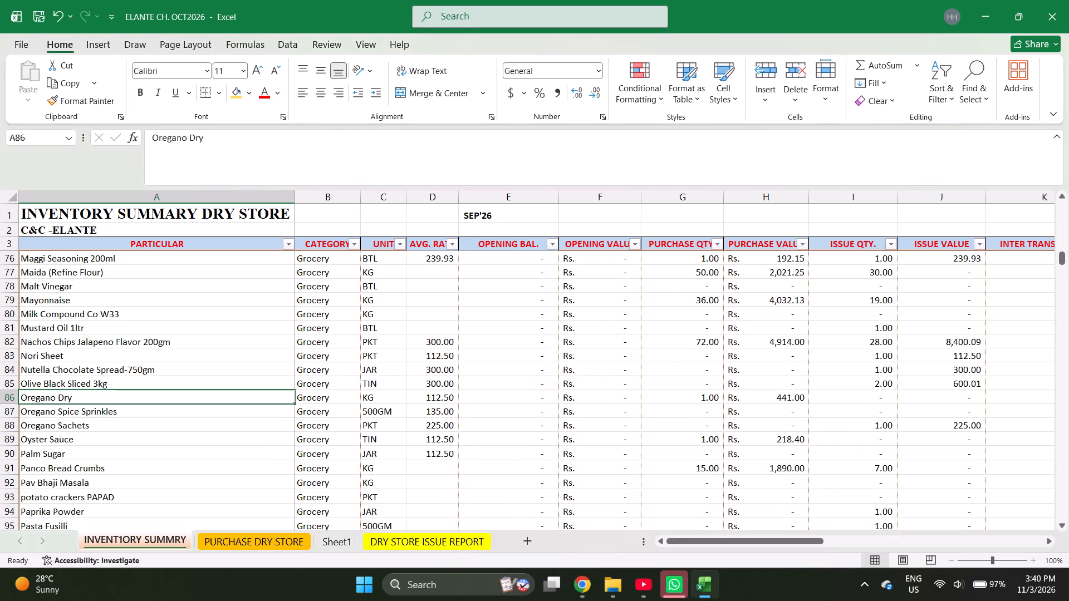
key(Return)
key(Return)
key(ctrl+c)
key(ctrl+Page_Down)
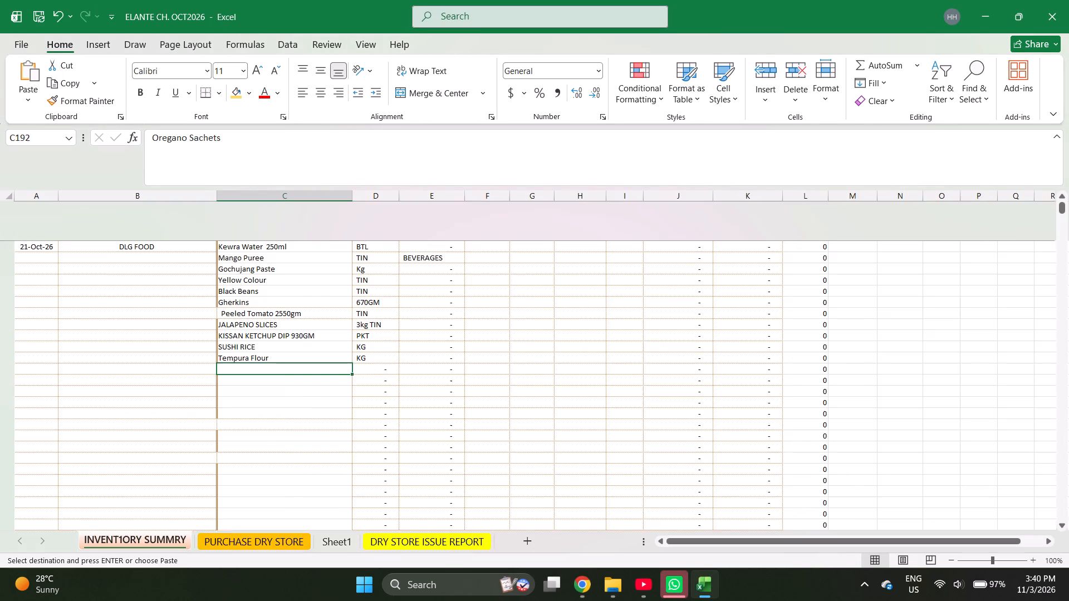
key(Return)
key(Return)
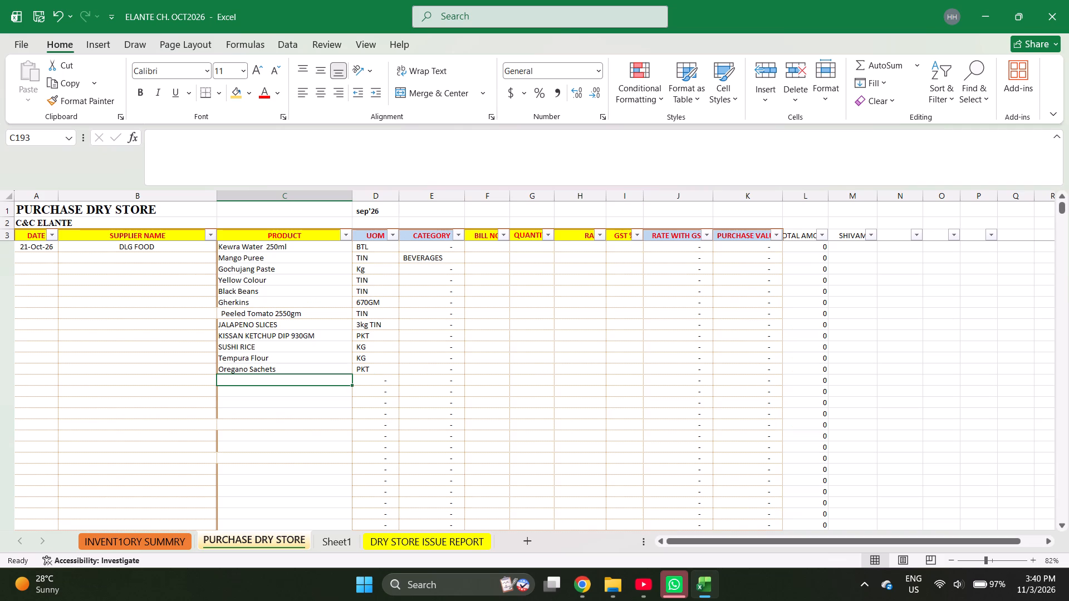
Enter Peri Peri Premix and 0.0. Pizza Flour in the two product cells below Oregano Sachets.
text(PEER)
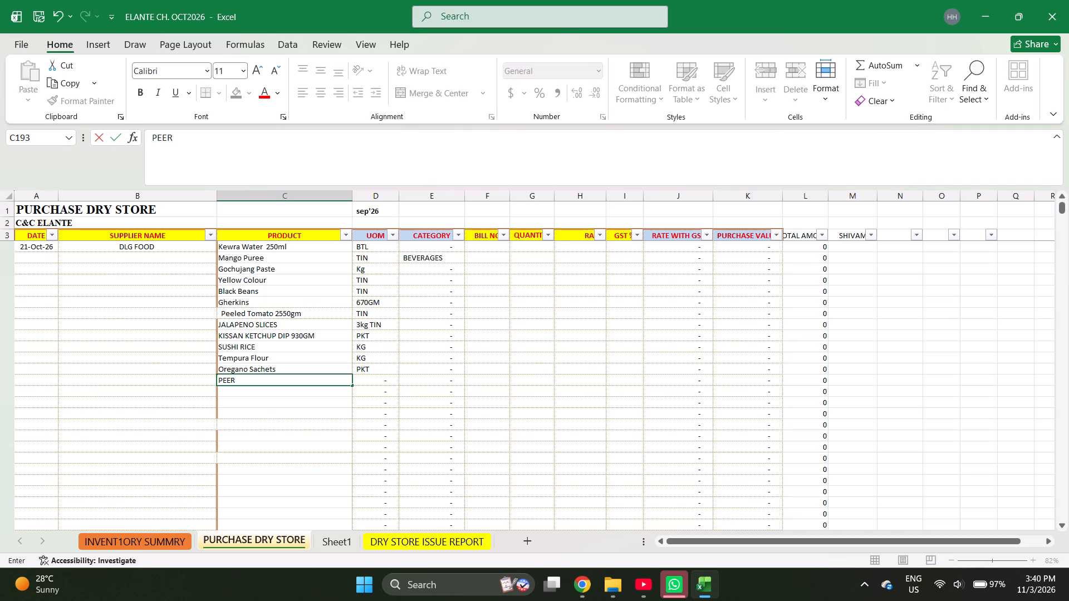
key(BackSpace)
key(BackSpace)
text(RI)
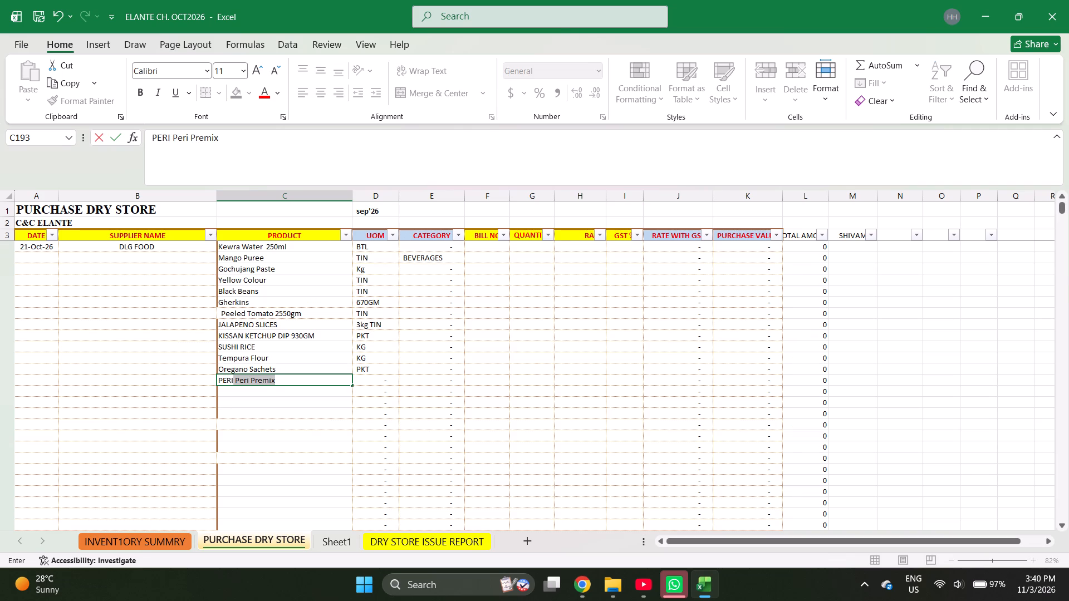
key(Return)
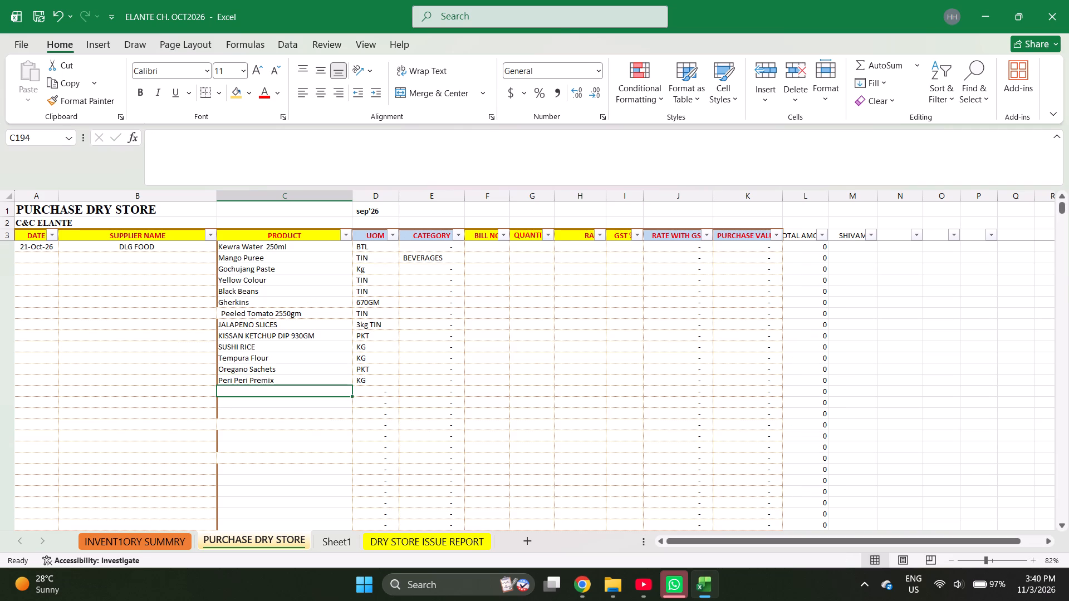
text(0.0. P)
key(Return)
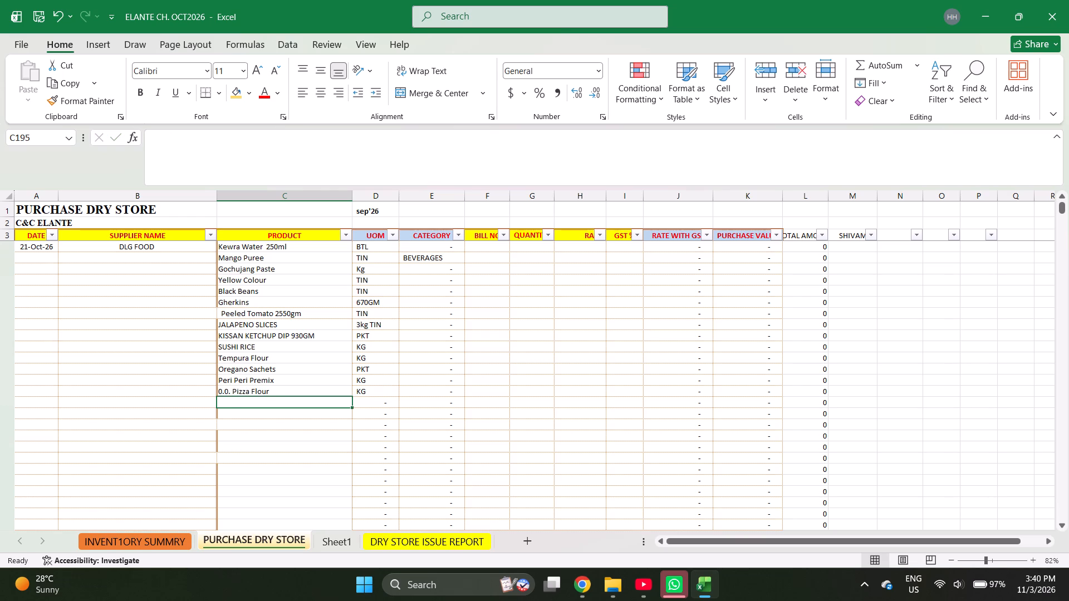
Find MAIDA in the inventory summary and copy Maida (Refine Flour) into the product cell below 0.0. Pizza Flour.
text(MAIDA)
key(space)
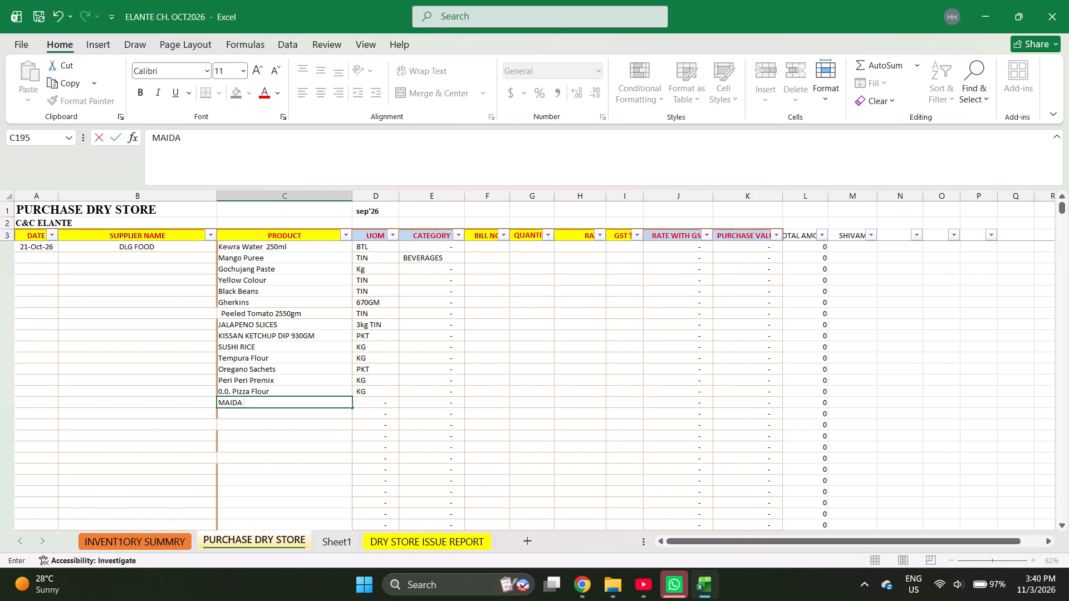
key(f)
key(ctrl+Page_Up)
key(ctrl+f)
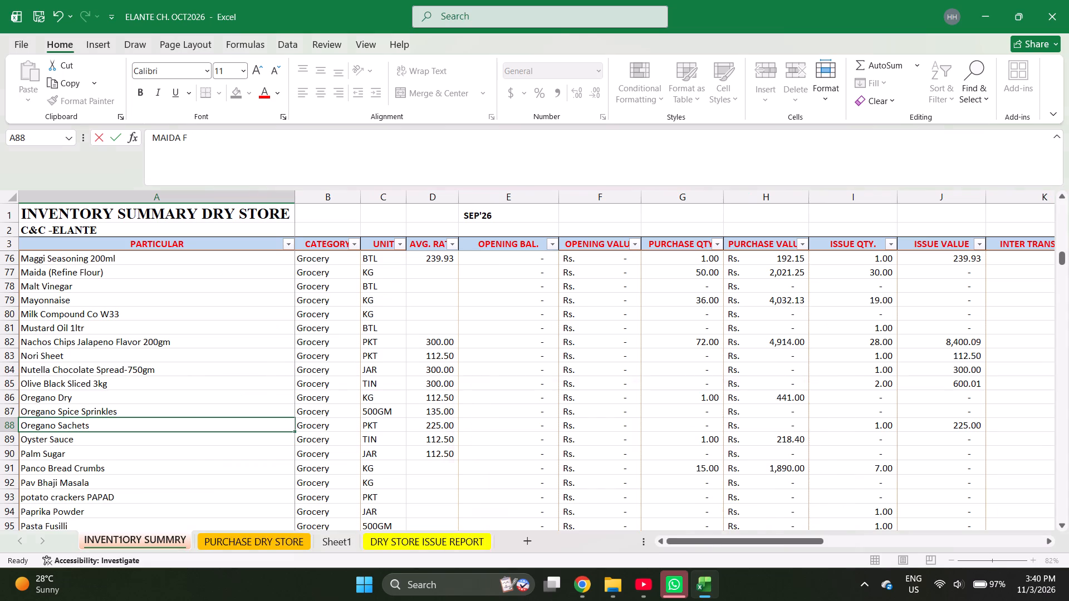
text(MAIDA)
key(Return)
key(Escape)
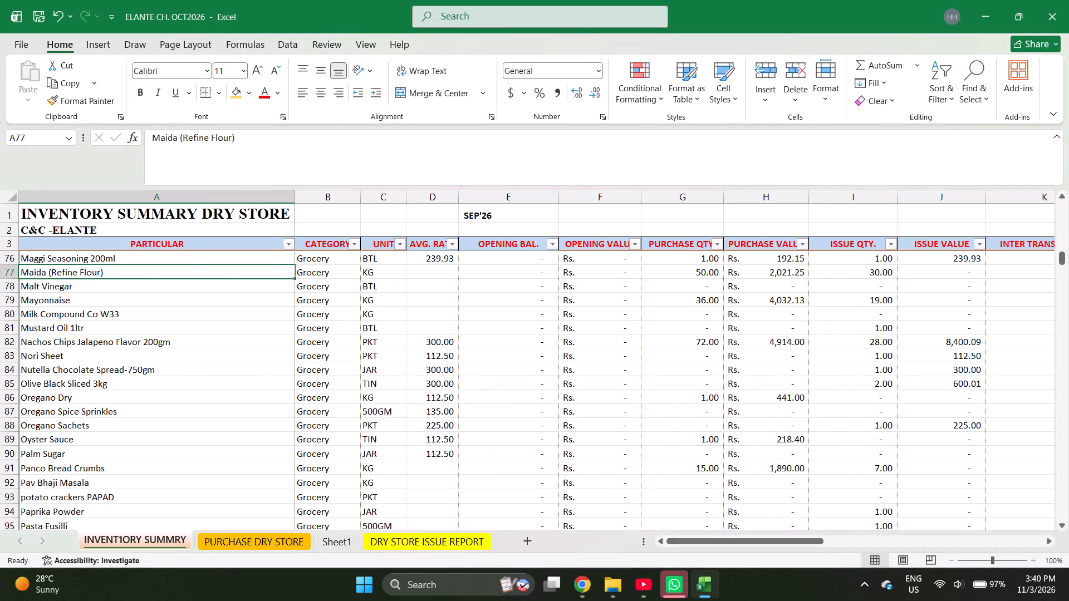
key(ctrl+c)
key(ctrl+Page_Down)
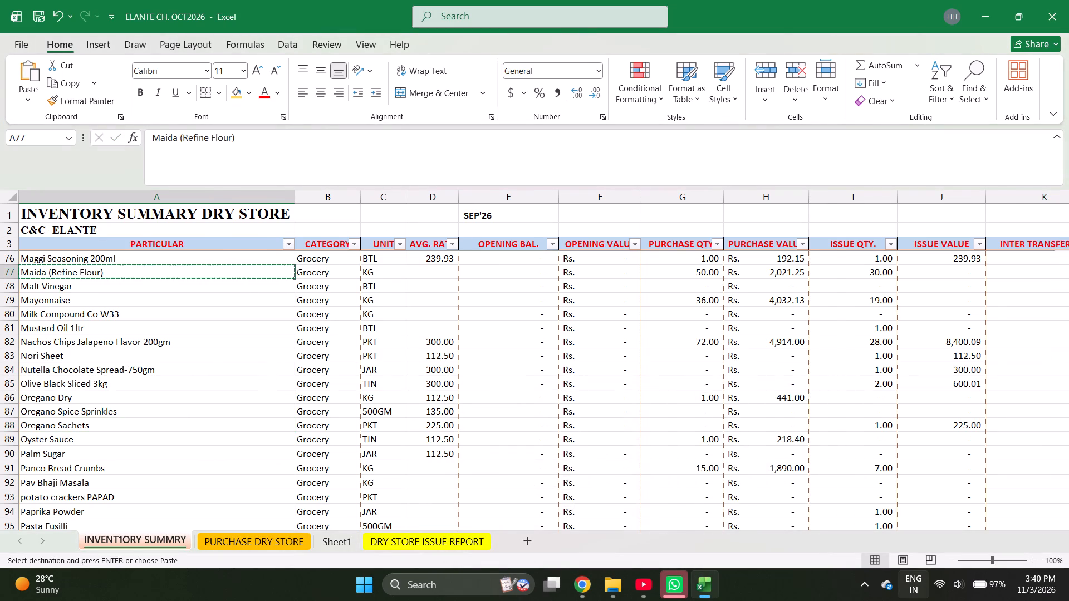
key(Return)
key(Return)
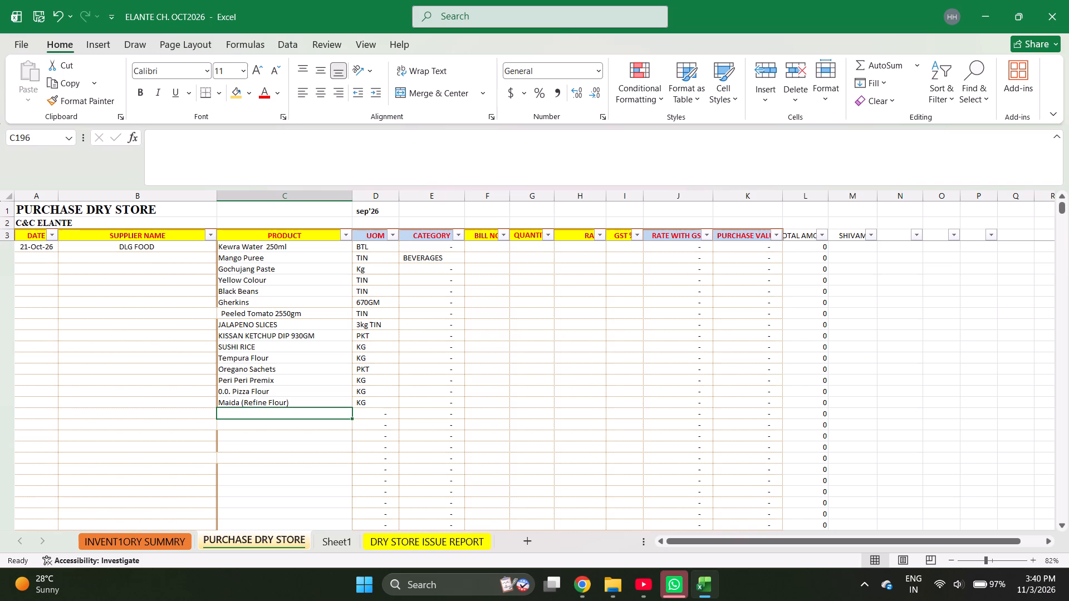
Find PASTA L in the inventory summary and copy Pasta Lasagna Sheet into the product cell below Maida (Refine Flour).
key(ctrl+Page_Up)
key(ctrl+f)
text(PASTA L)
key(Return)
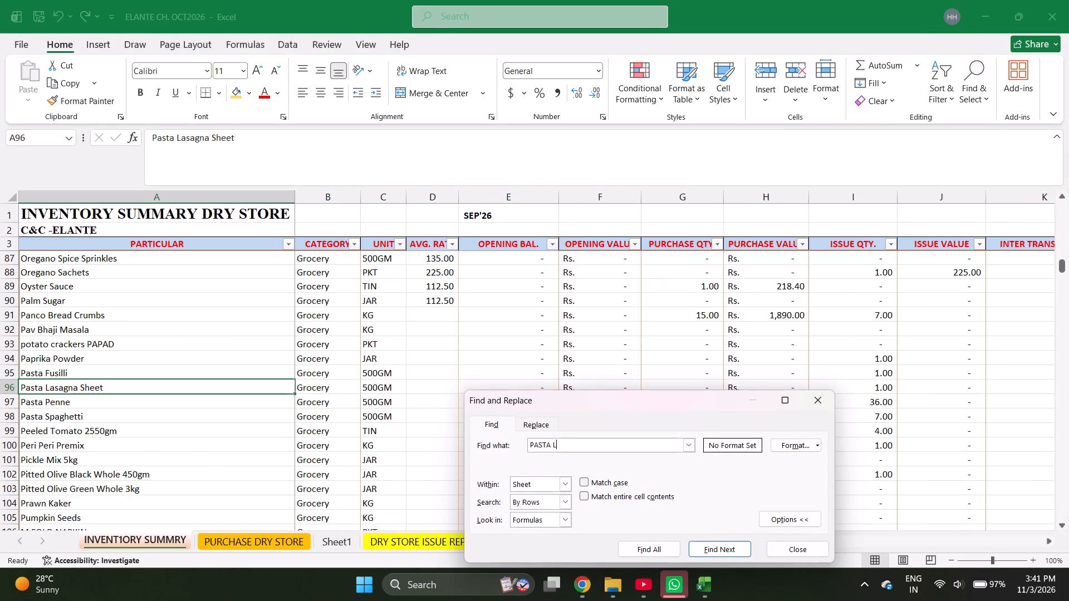
key(Escape)
key(ctrl+c)
key(ctrl+Page_Down)
key(Return)
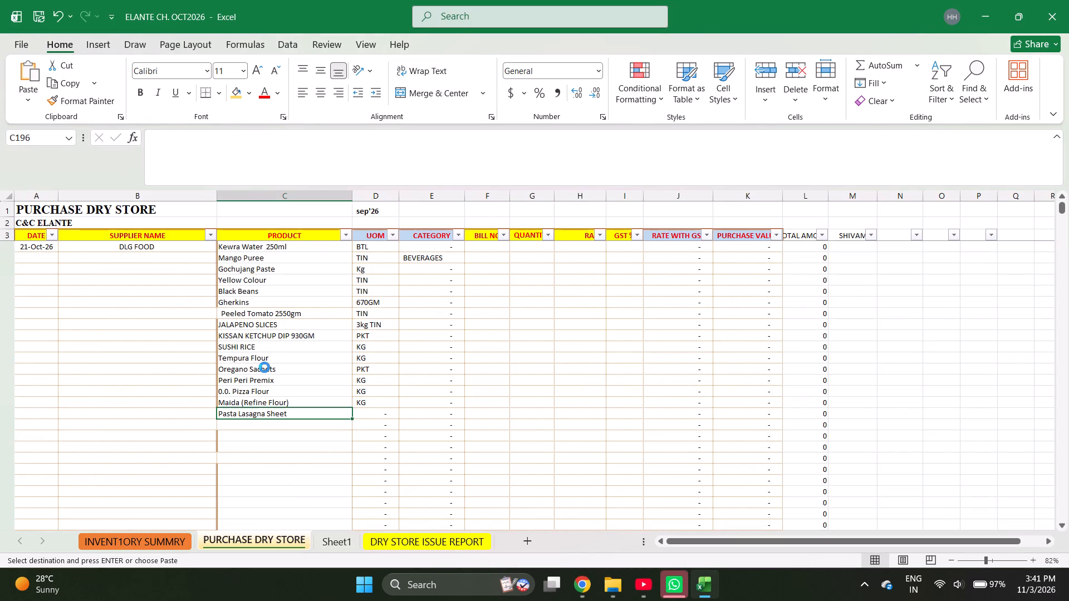
Check the number of 21-Oct-26 product entries by selecting the whole list, and row by row from Kewra Water 250ml to Tempura Flour.
key(Left)
key(ctrl+Up)
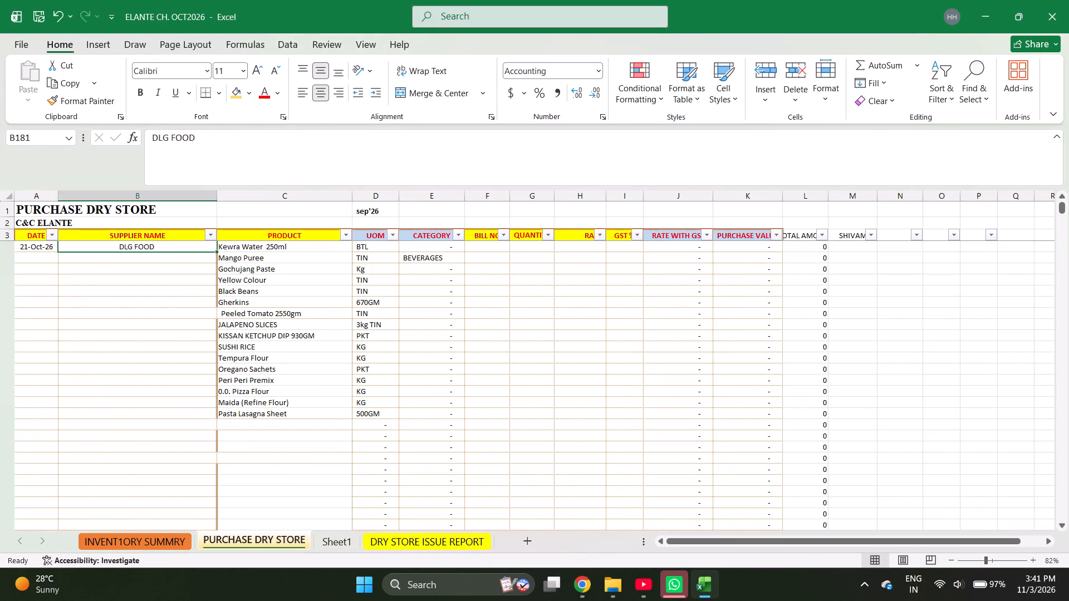
key(Right)
key(ctrl+shift+Down)
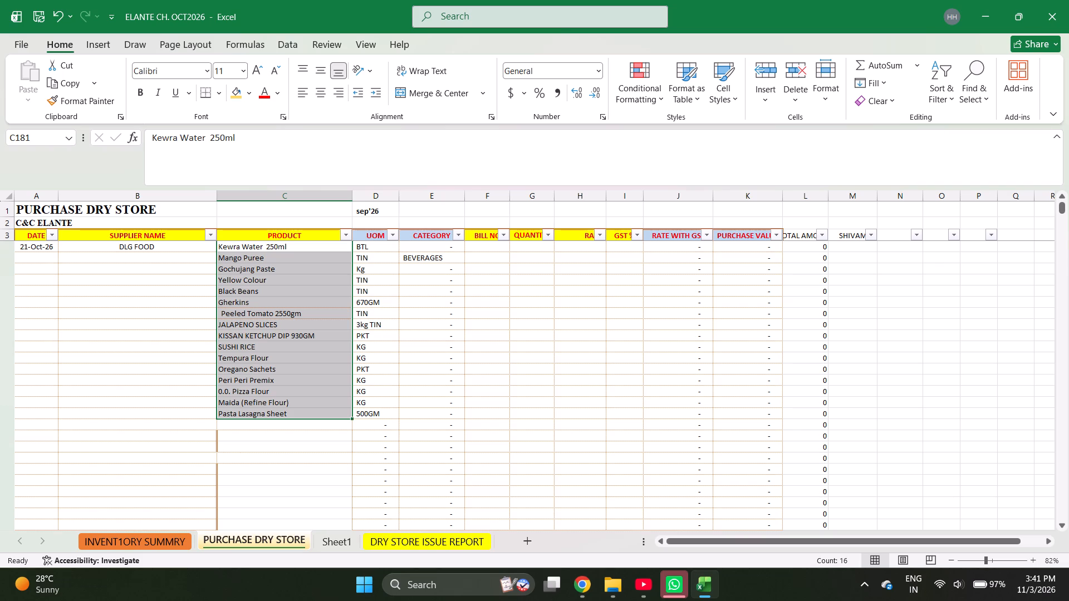
key(Up)
key(Down)
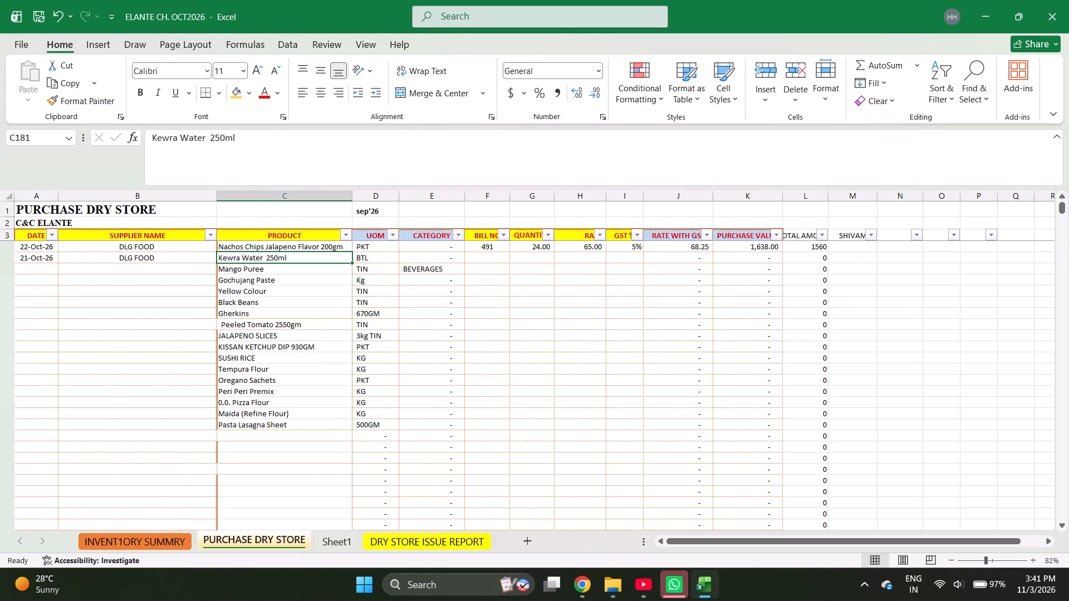
key(shift+Down)
key(shift+Down)
key(shift+Down)
key(shift+Down)
key(shift+Down)
key(shift+Down)
key(shift+Down)
key(shift+Down)
key(shift+Down)
key(shift+Down)
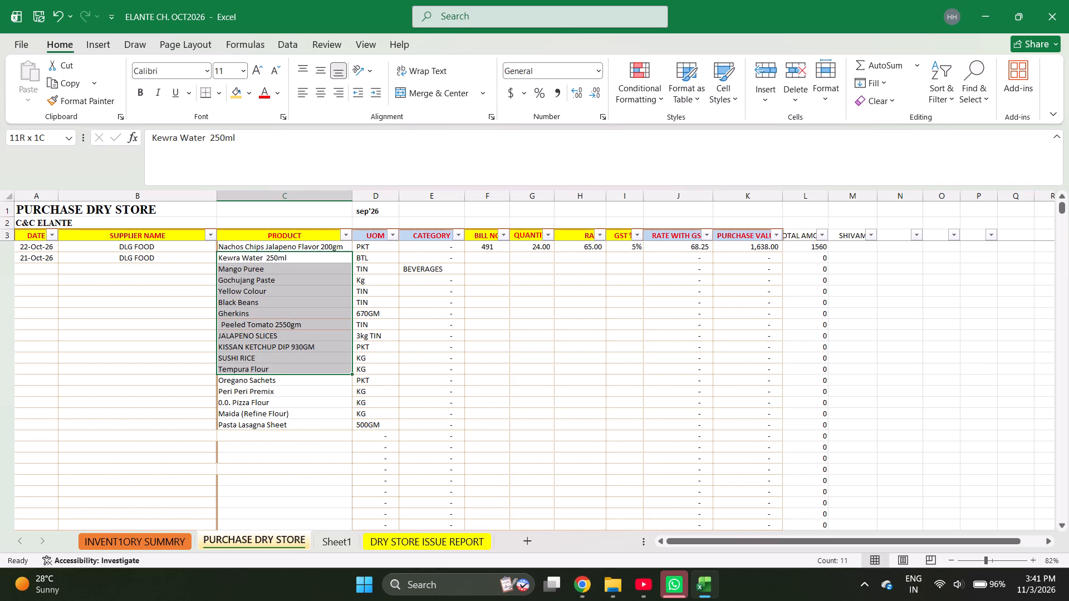
Check the number of product entries row by row upward from Tempura Flour to Gherkins, counting from Kewra Water 250ml.
key(shift+Up)
key(shift+Up)
key(shift+Up)
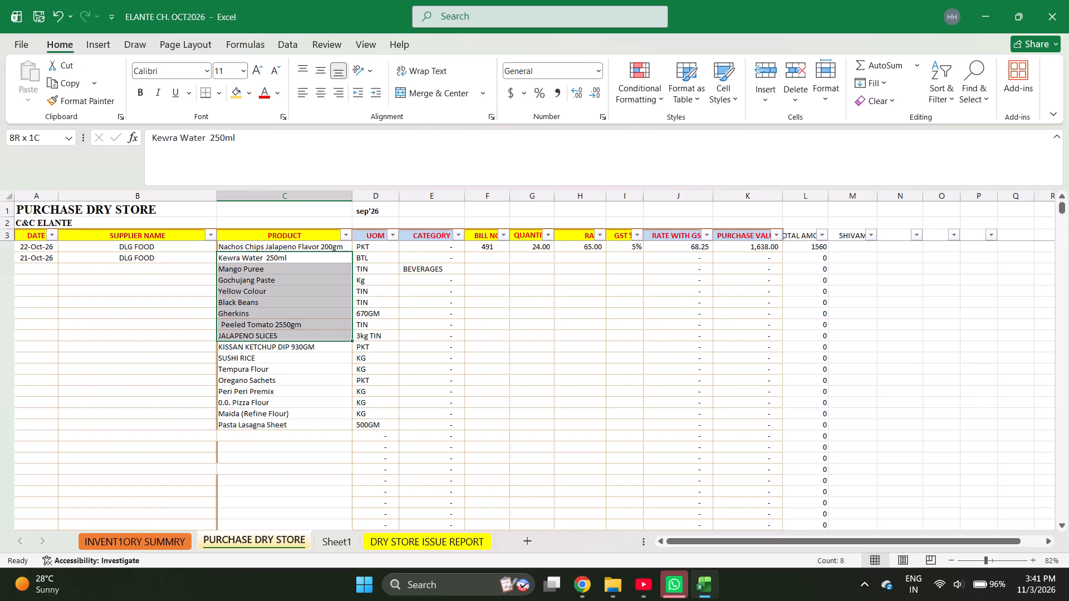
key(shift+Up)
key(shift+Up)
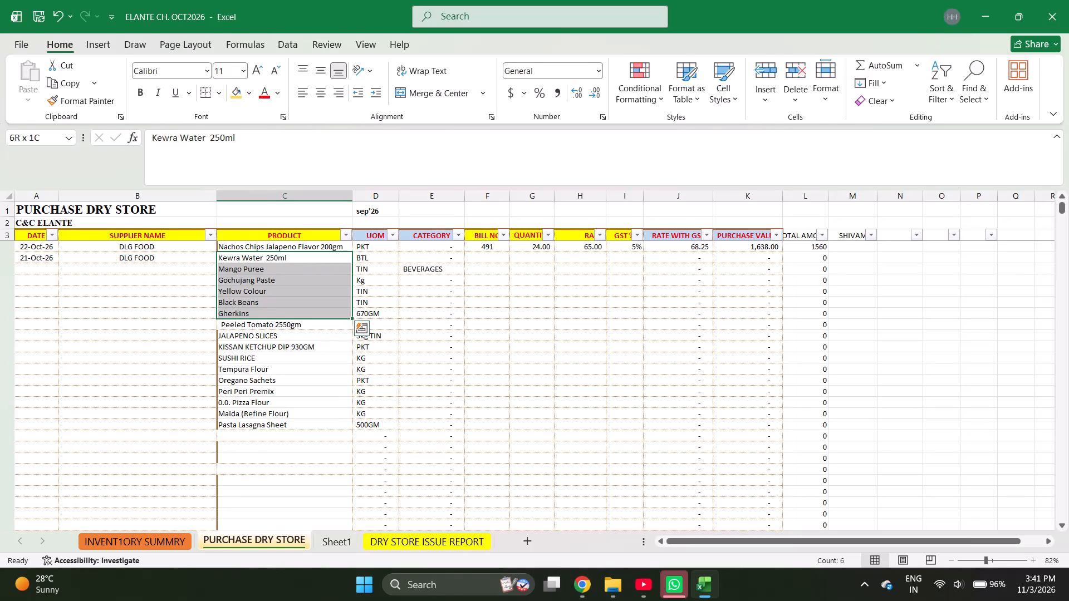
Copy the whole product list from Kewra Water 250ml to Pasta Lasagna Sheet one row lower, freeing the first 21-Oct-26 product cell.
key(Up)
key(Down)
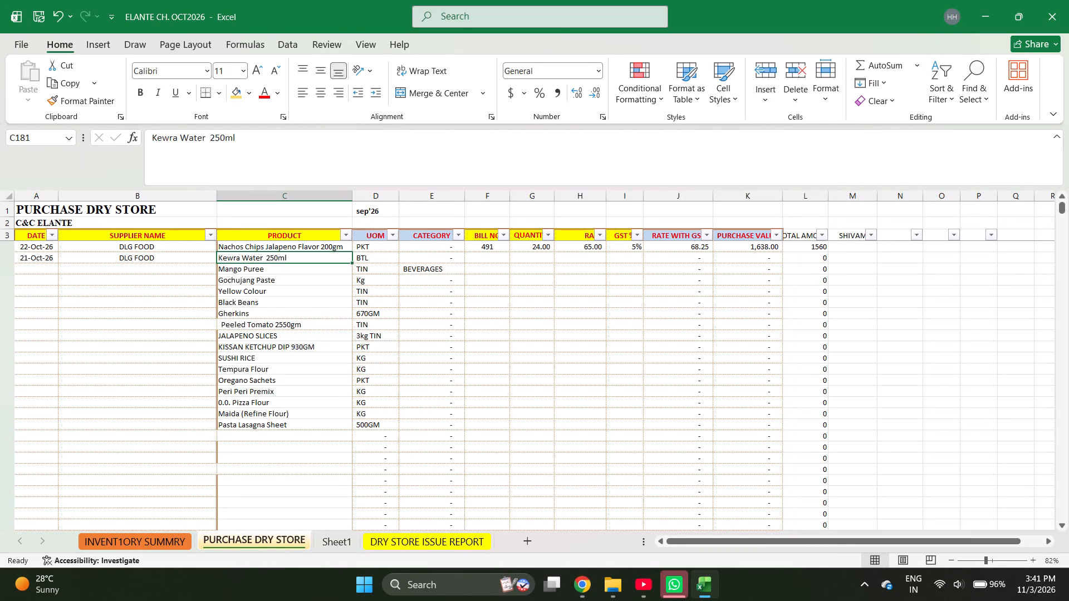
key(ctrl+shift+Down)
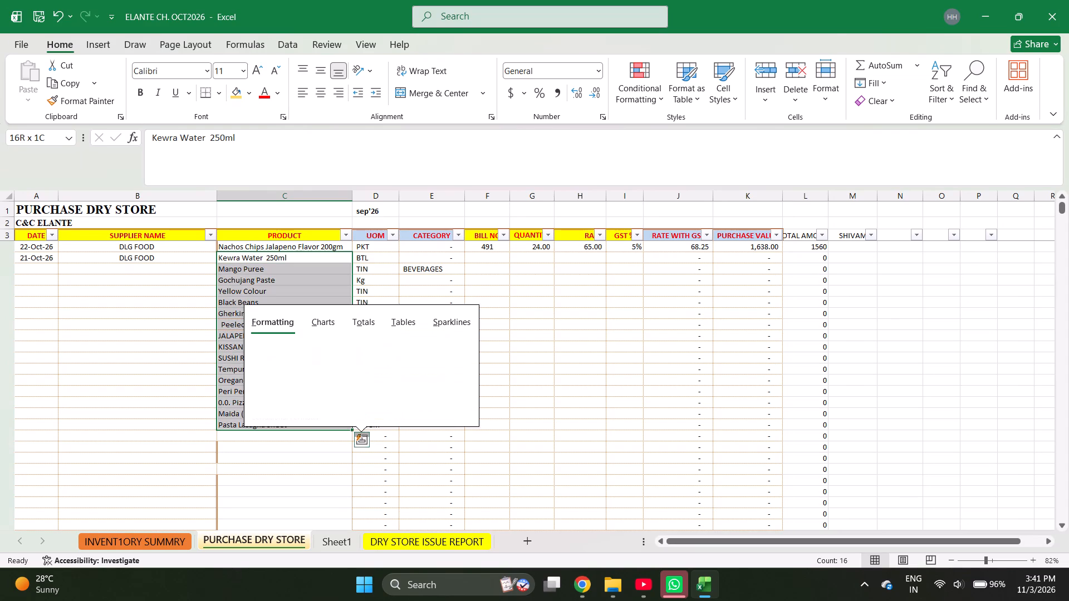
key(Escape)
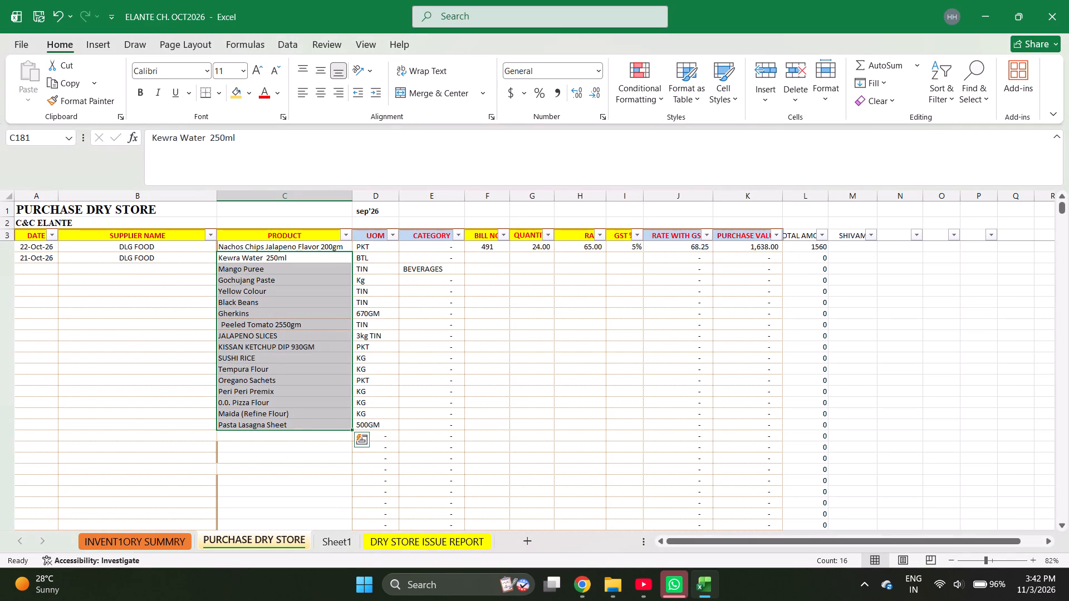
key(ctrl+c)
key(Down)
key(Return)
key(Up)
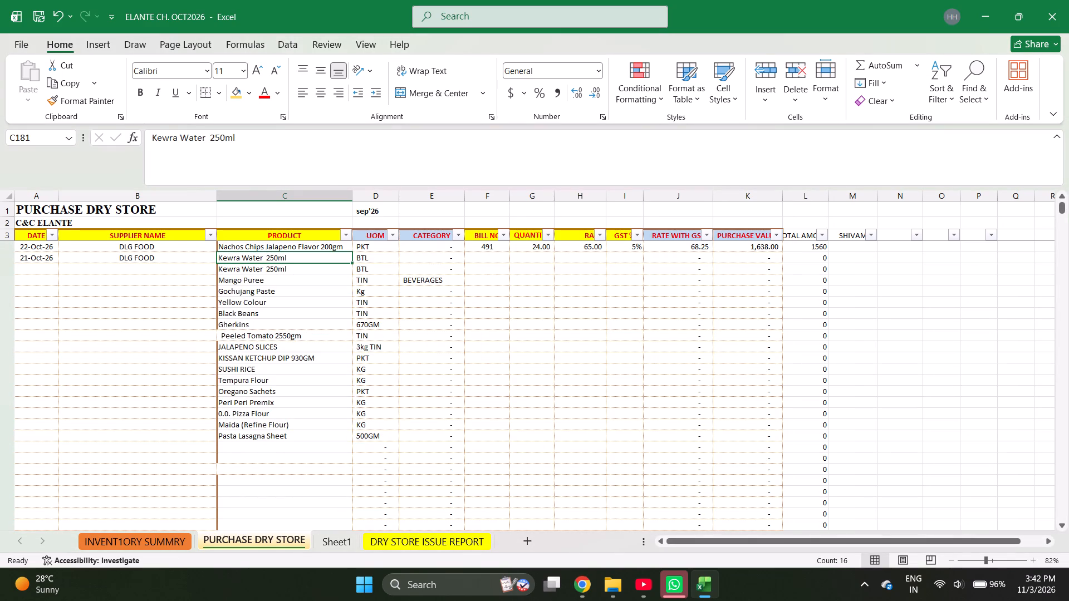
Find DARK SO in the inventory summary and copy Dark Soya Sauce into the first 21-Oct-26 product cell.
key(ctrl+Page_Up)
key(ctrl+f)
text(DARK SO)
key(Return)
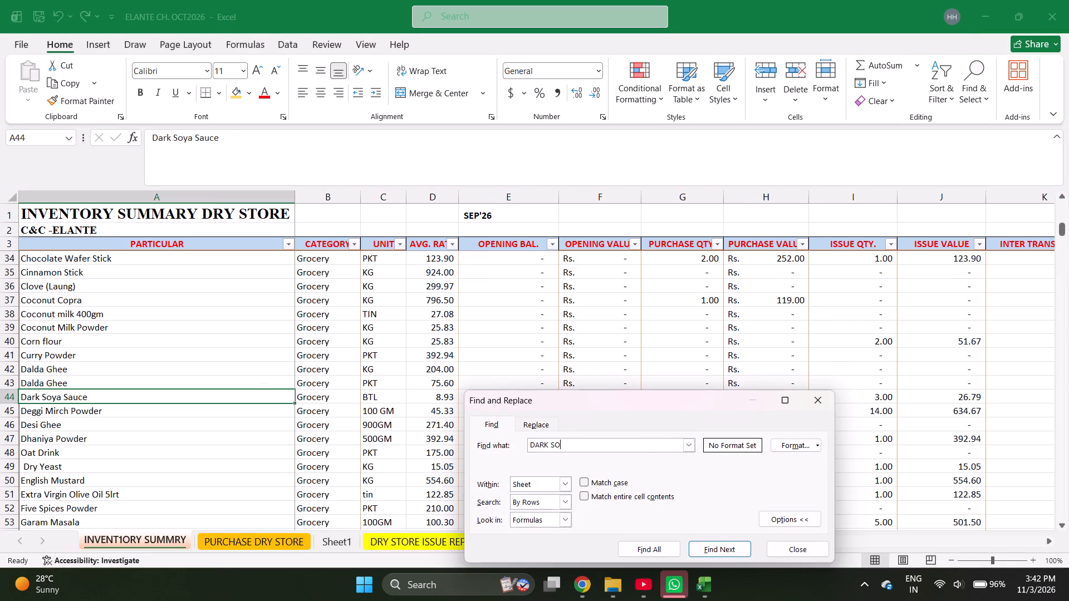
key(Escape)
key(ctrl+c)
key(ctrl+Page_Down)
key(Return)
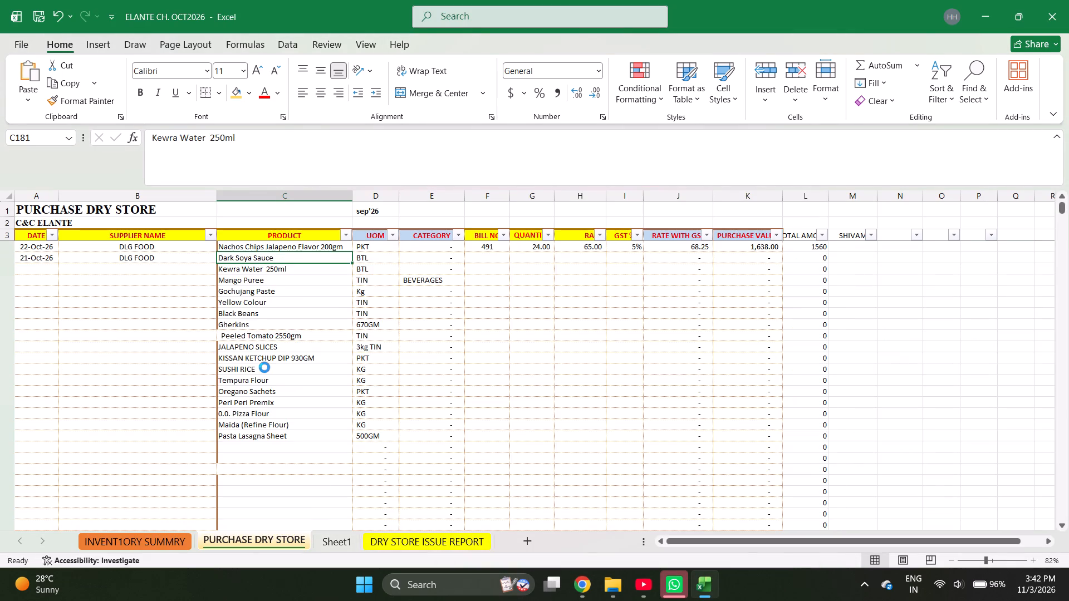
Enter bill number 306 in the Dark Soya Sauce row.
key(Right)
key(Right)
key(Right)
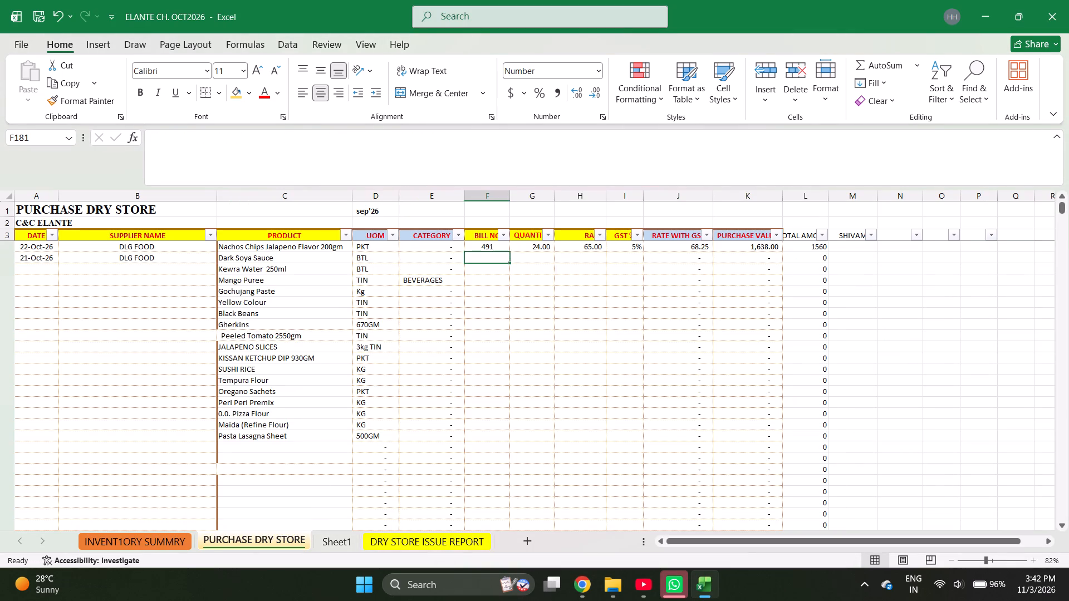
text(306)
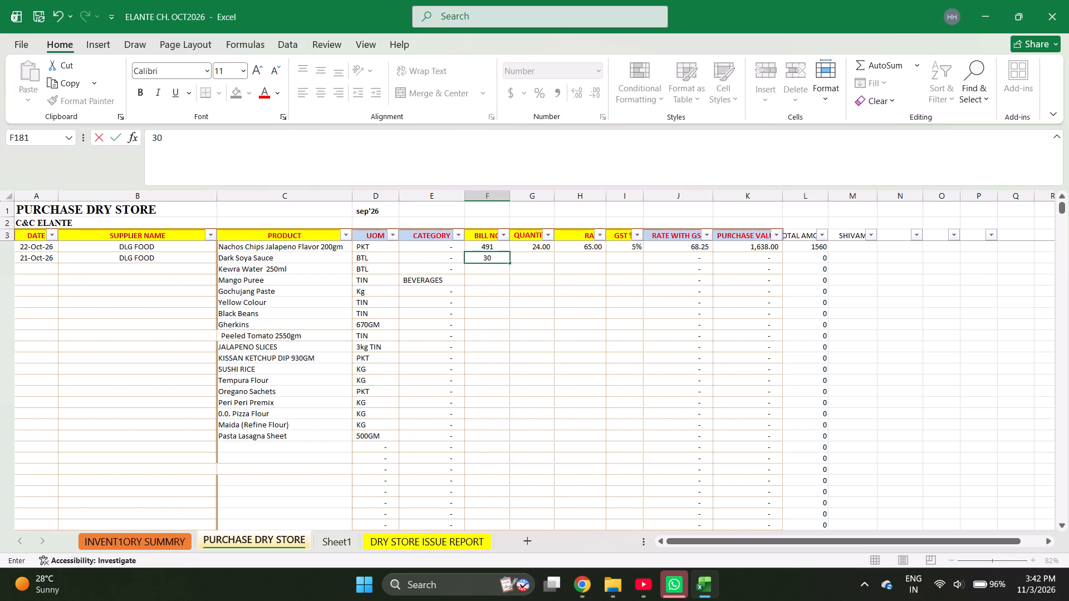
key(Right)
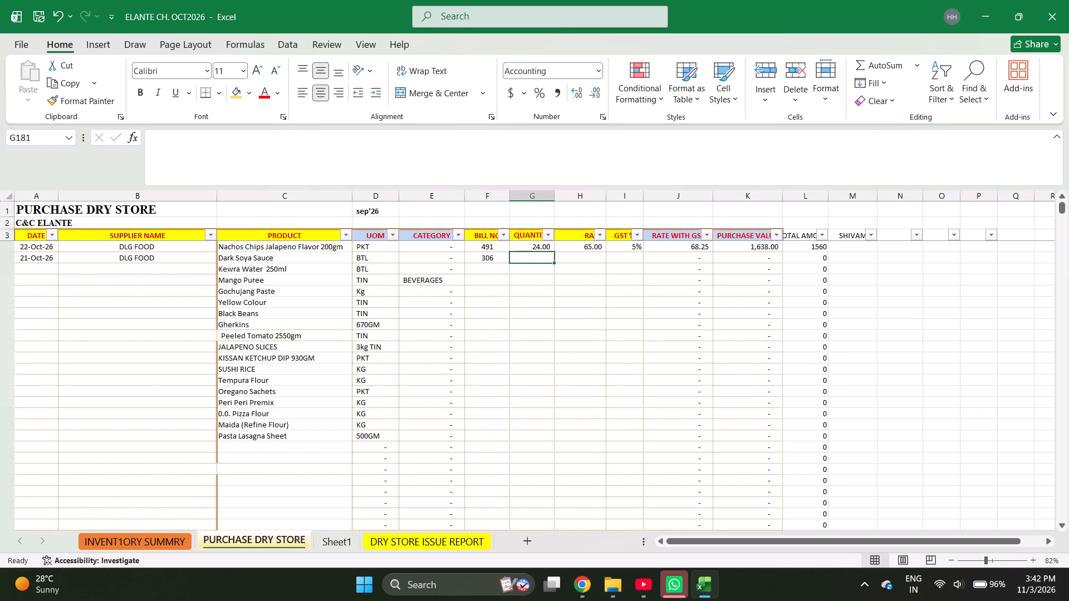
Enter quantities 2, 1, 1, 1 and 1 for the products from Dark Soya Sauce down to Yellow Colour.
key(2)
key(Return)
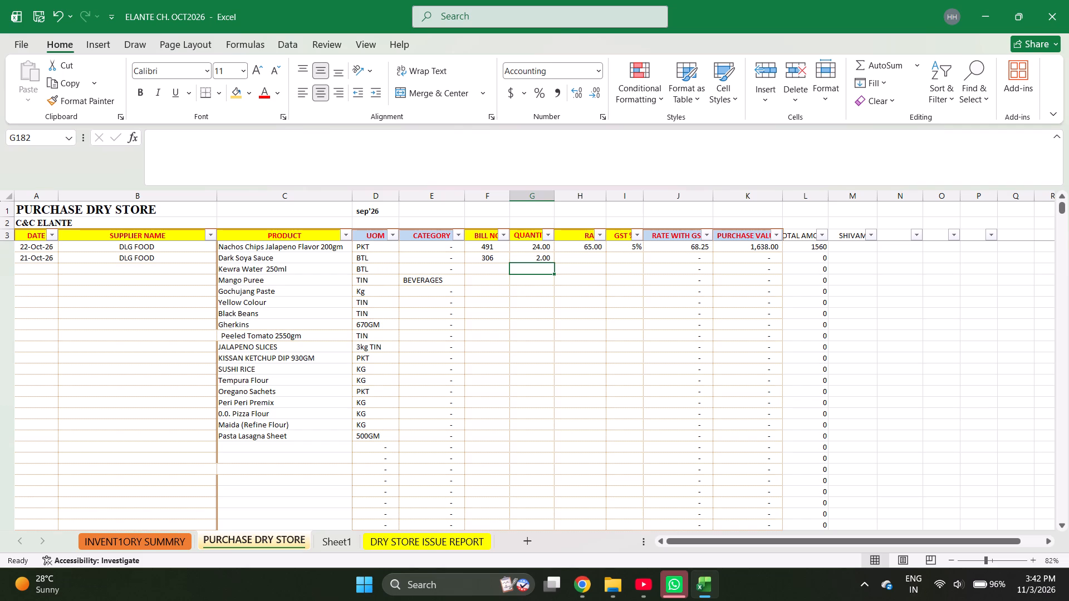
key(1)
key(Return)
key(1)
key(Return)
key(1)
key(Return)
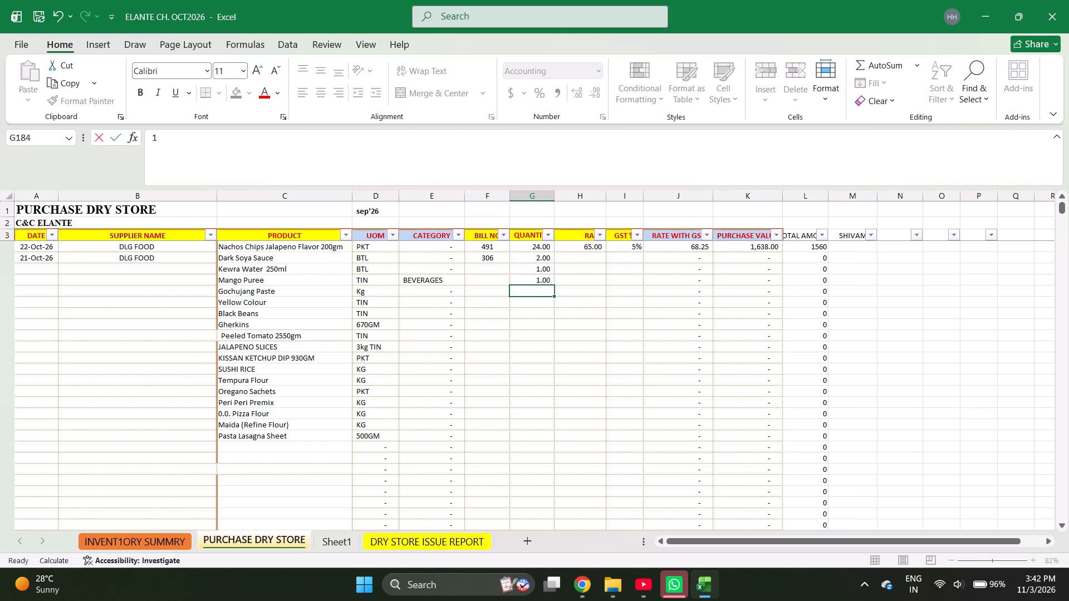
key(1)
key(Return)
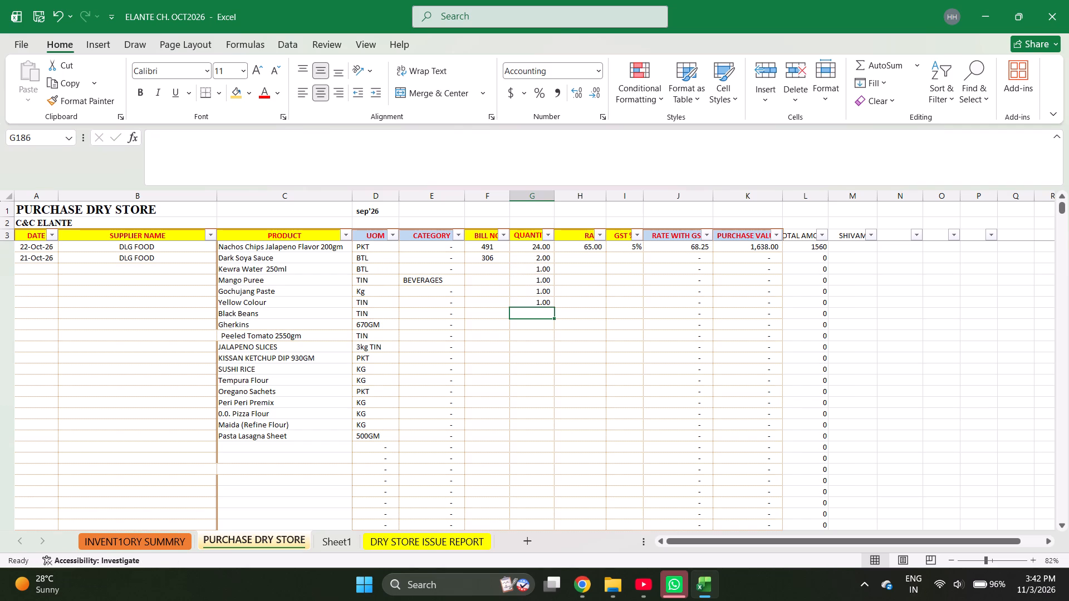
Enter quantities 3, 1, 2, 1, 6, 1 and 1 for the products from Black Beans down to Tempura Flour.
key(3)
key(Return)
key(1)
key(Return)
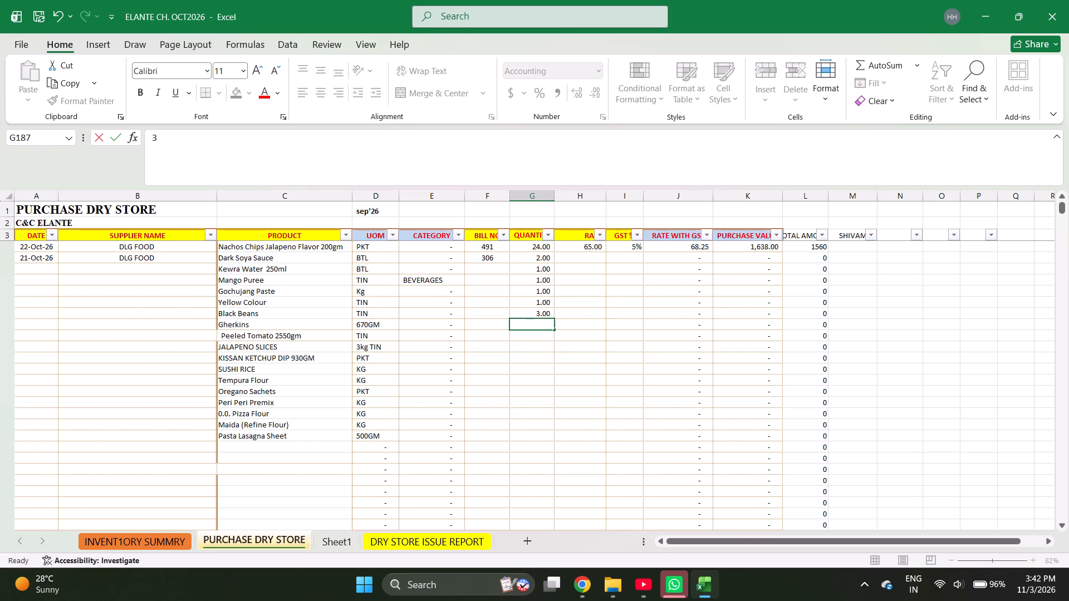
key(2)
key(Return)
key(1)
key(Return)
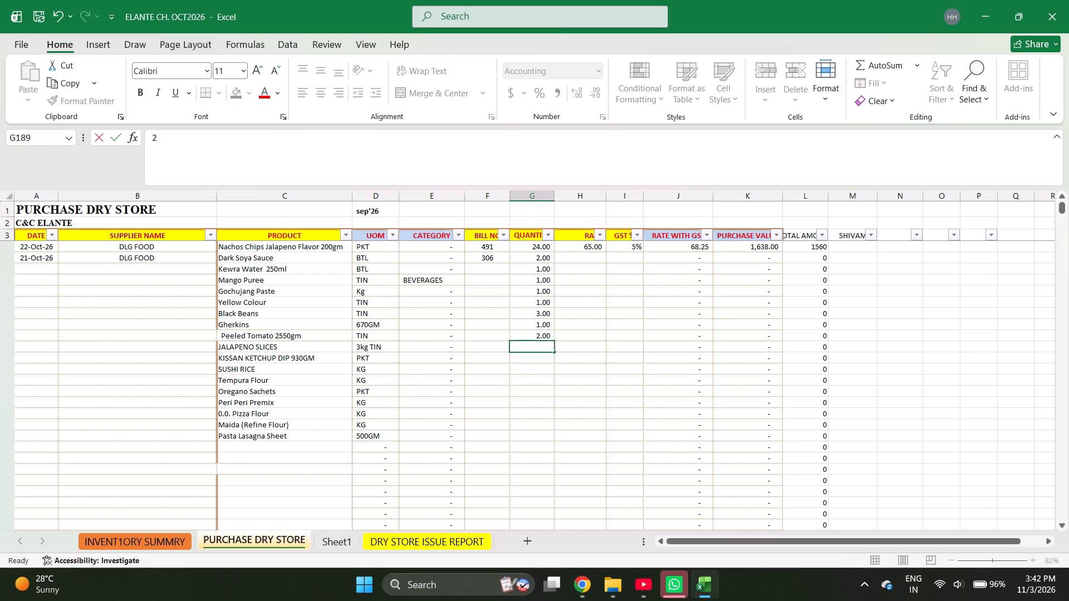
key(6)
key(Return)
key(1)
key(Return)
key(1)
key(Return)
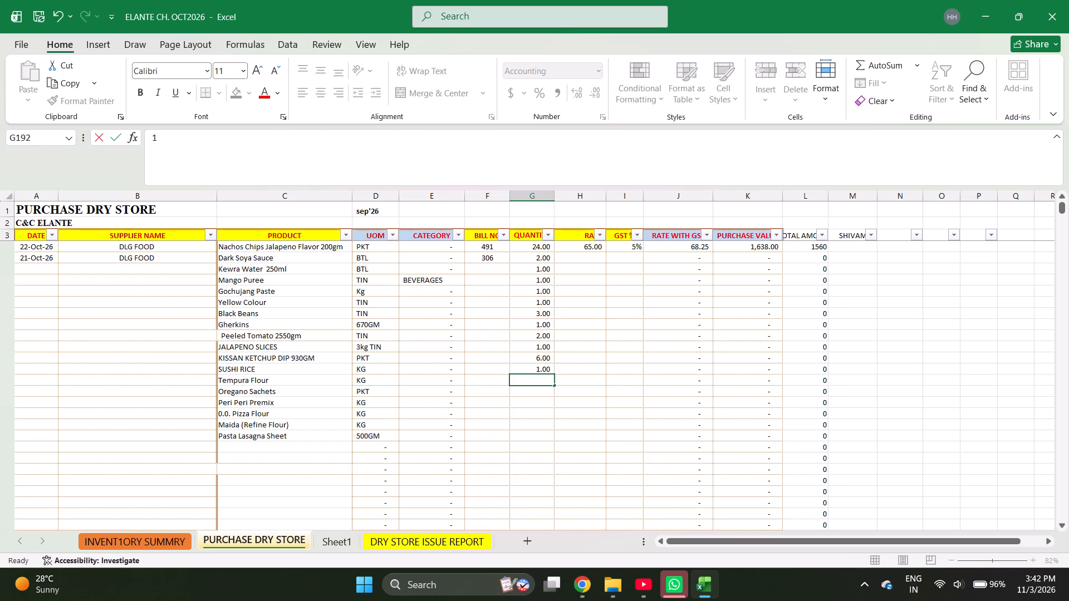
Enter quantities 2, 2, 2, 3 and 3 for the products from Oregano Sachets down to Pasta Lasagna Sheet.
key(2)
key(Return)
key(2)
key(Return)
key(2)
key(Return)
key(3)
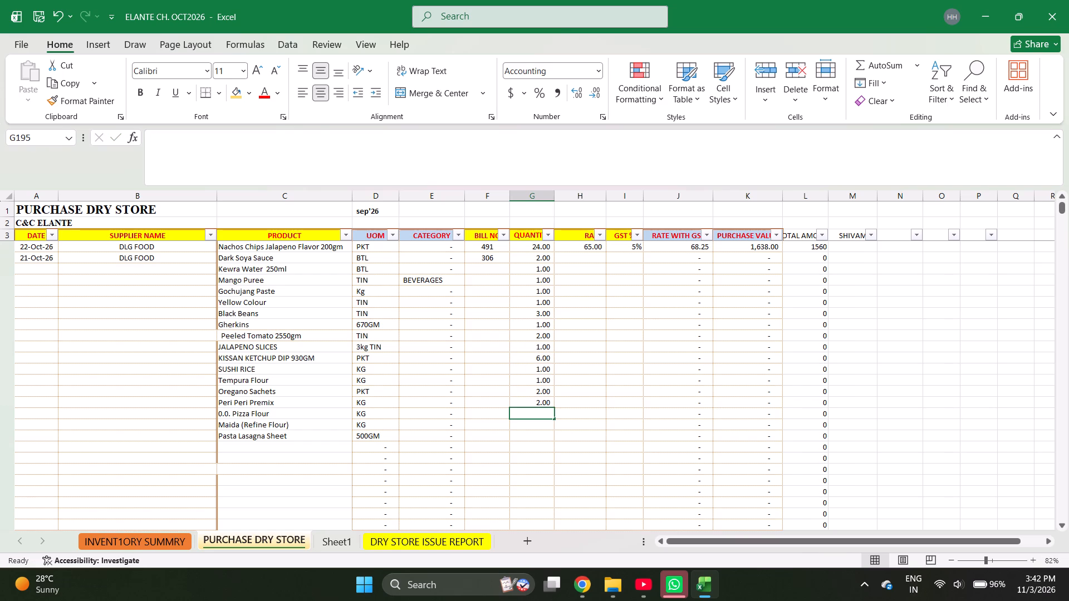
key(Return)
key(3)
key(Return)
Enter the rate 189 for Dark Soya Sauce.
key(Left)
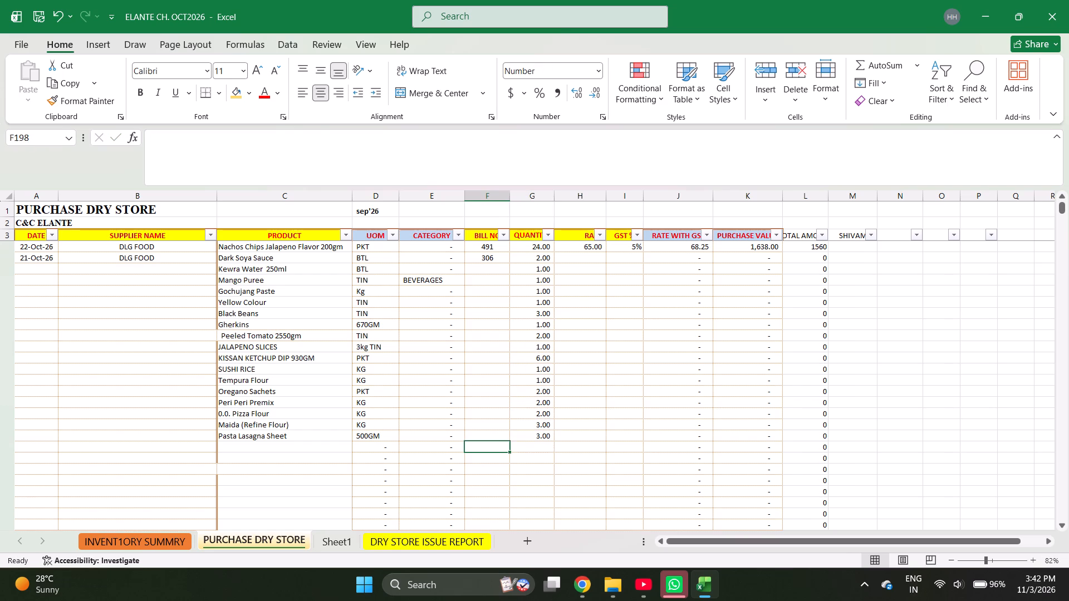
key(Right)
key(Right)
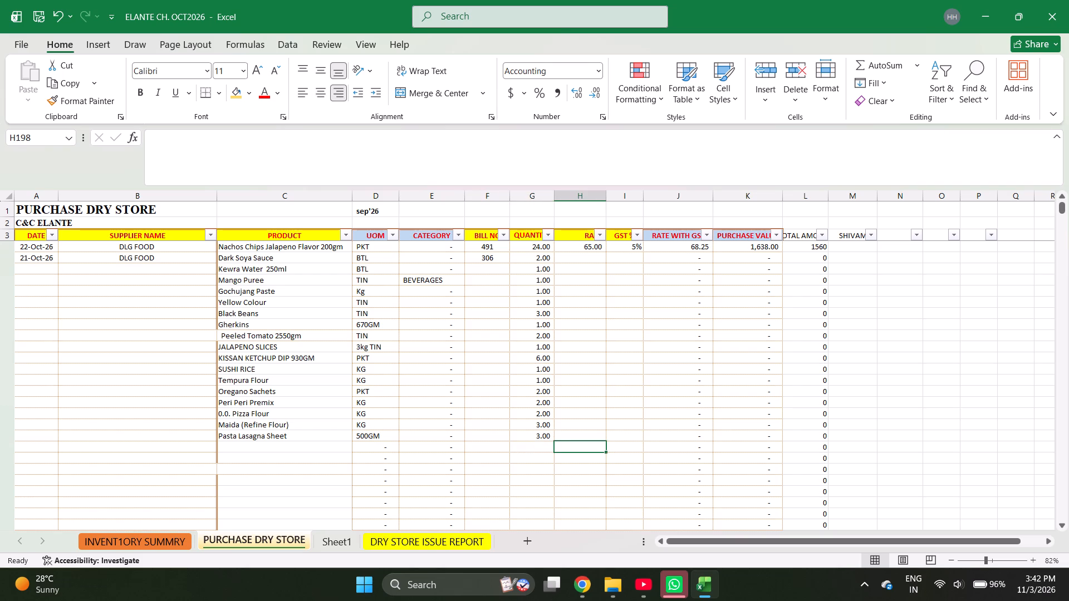
key(Up)
key(ctrl+Up)
key(Down)
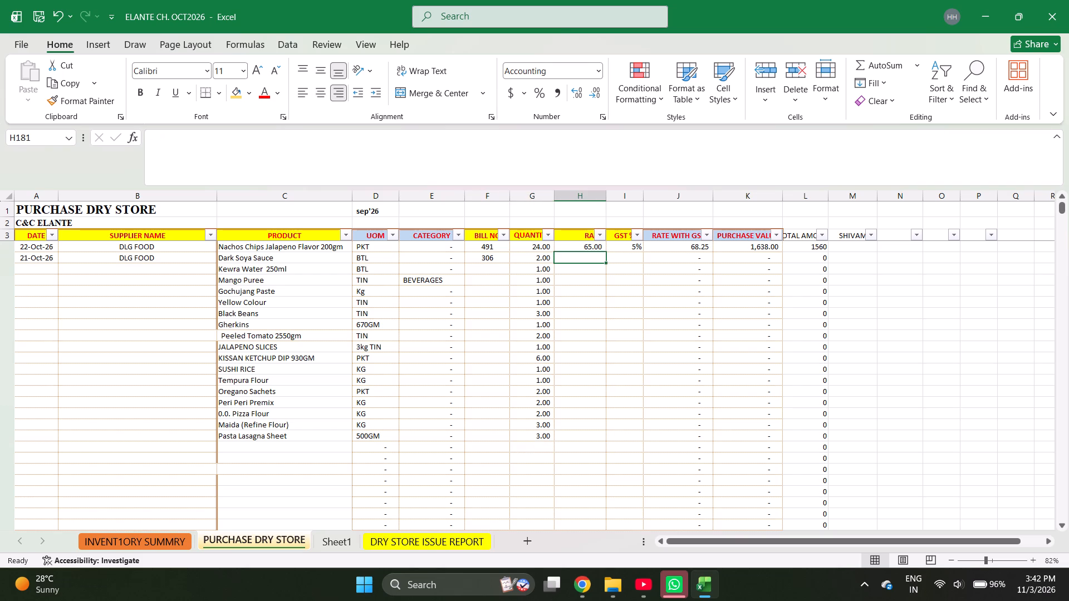
text(189)
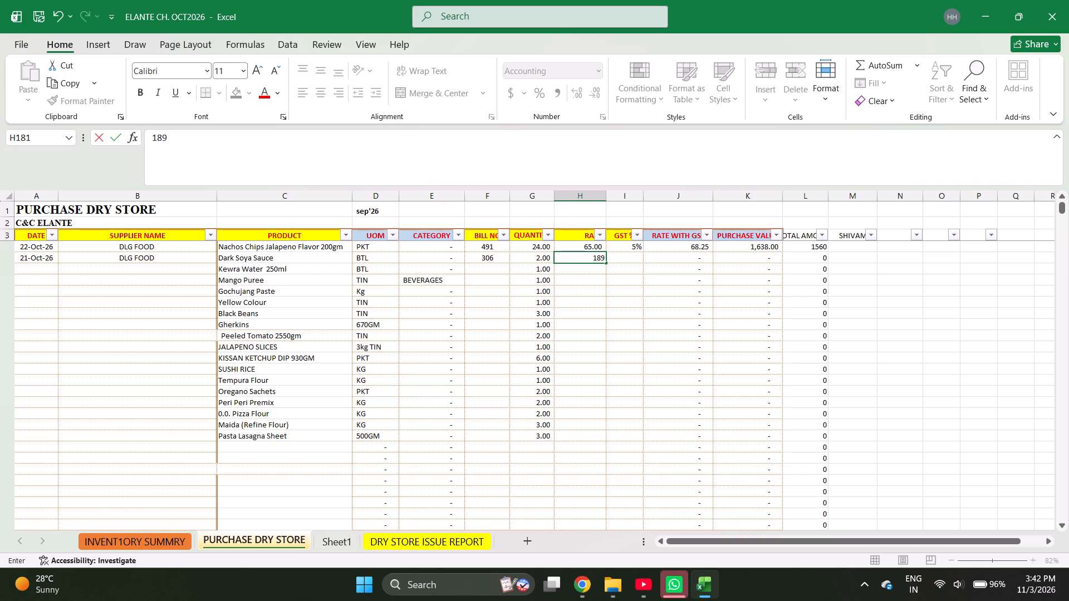
text(53)
key(Return)
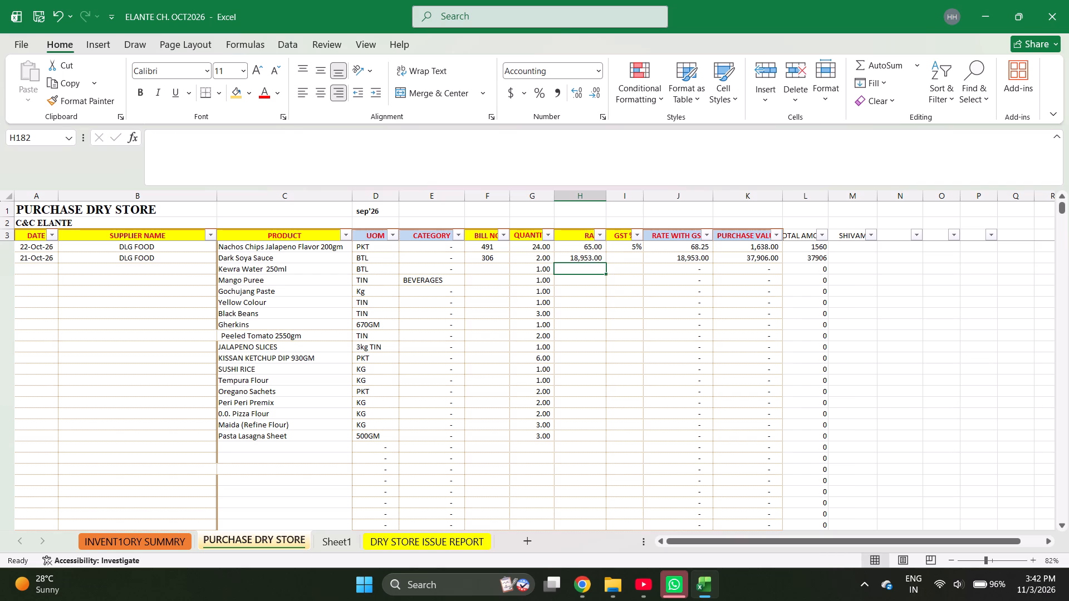
key(Up)
text(189)
key(Return)
Enter rates 53, 180, 460 and 60 for Kewra Water 250ml, Mango Puree, Gochujang Paste and Yellow Colour.
key(5)
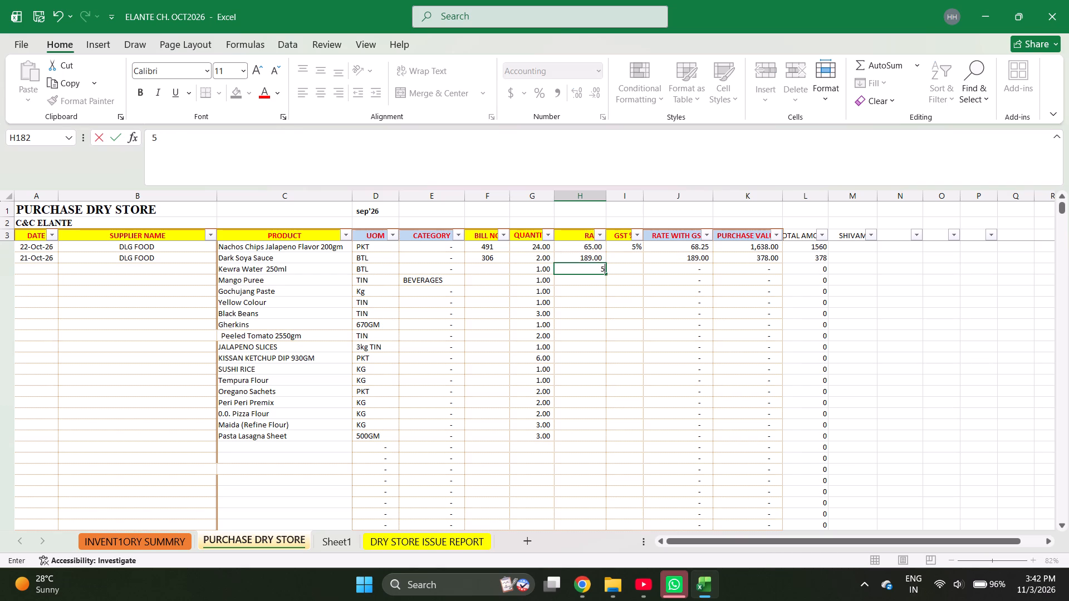
key(3)
key(Return)
text(180)
key(Return)
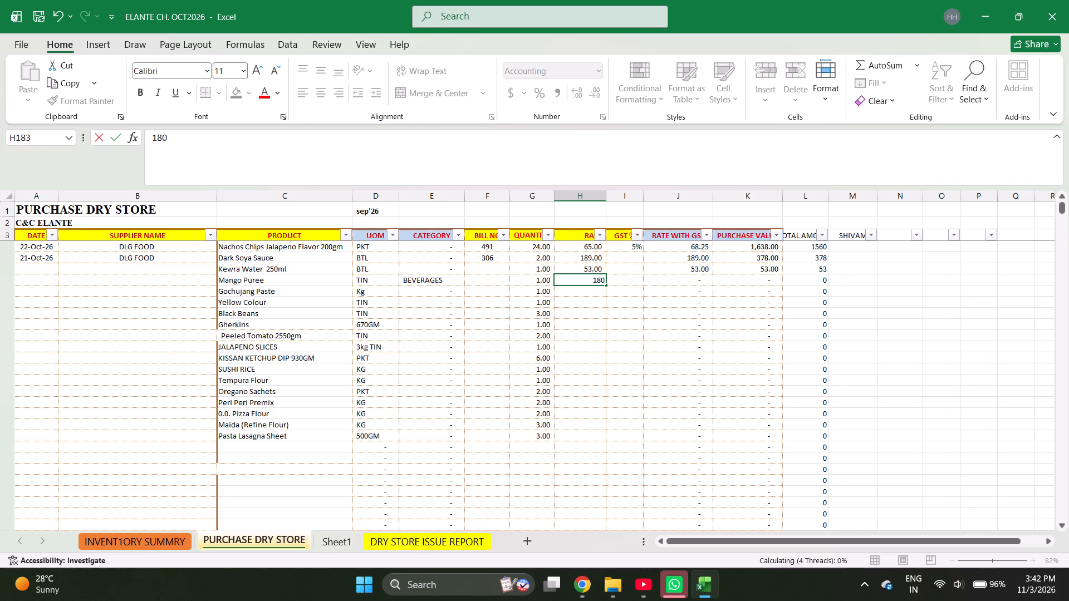
text(460)
key(Return)
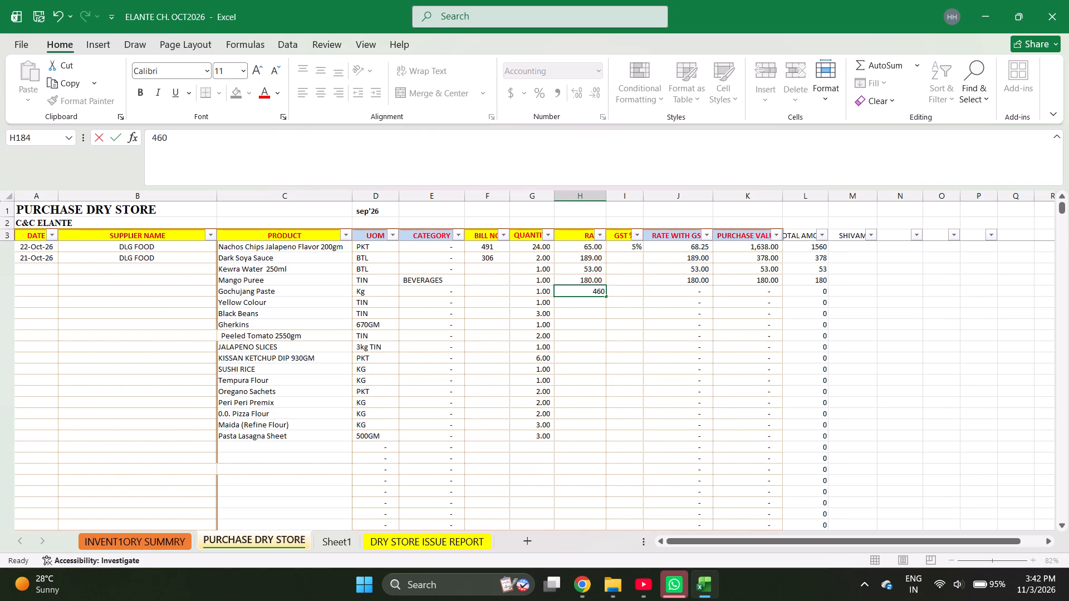
text(60)
key(Return)
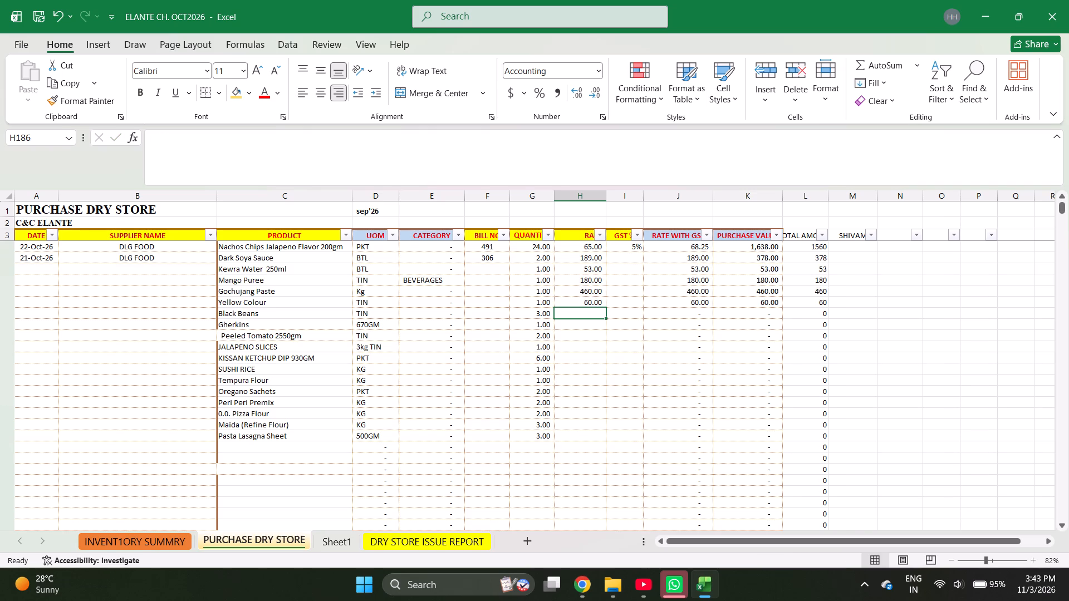
Enter rates 150, 69, 507 and 260 for Black Beans, Gherkins, Peeled Tomato 2550gm and JALAPENO SLICES.
text(150)
key(Return)
text(69)
key(Return)
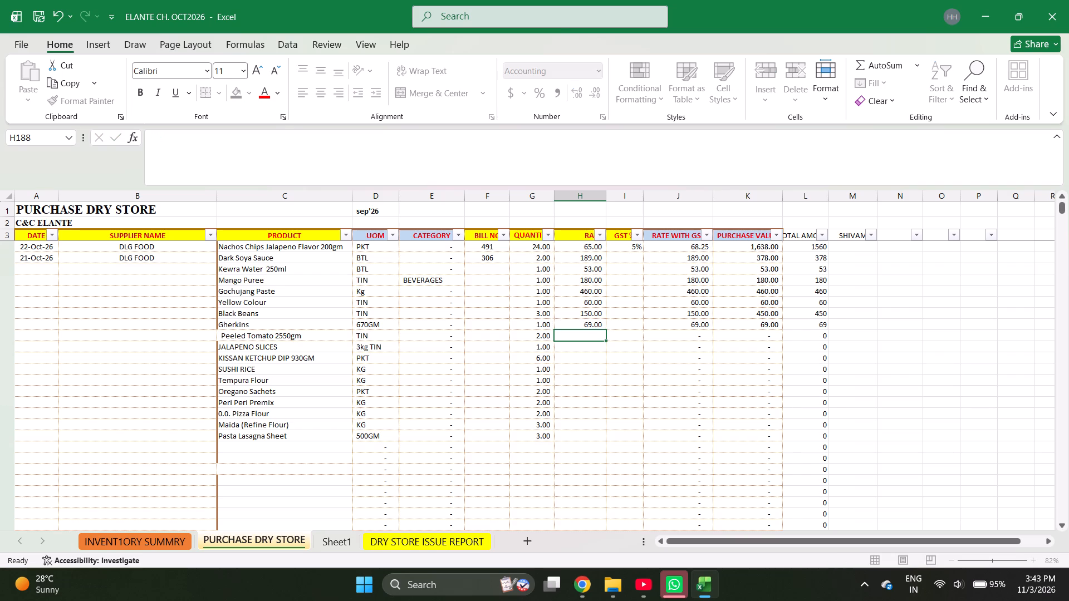
text(507)
key(Return)
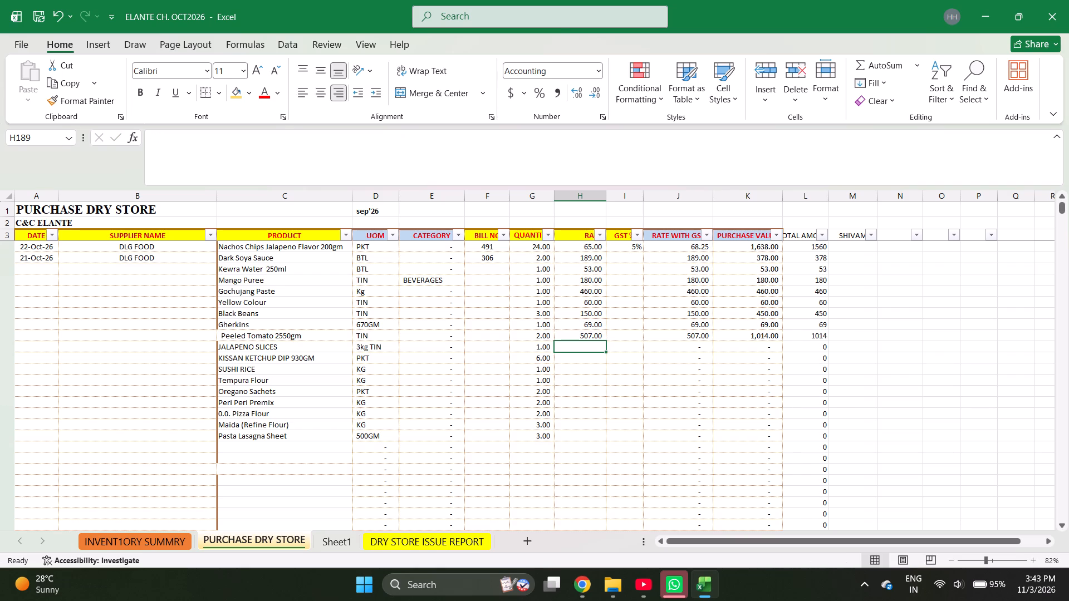
text(260)
key(Return)
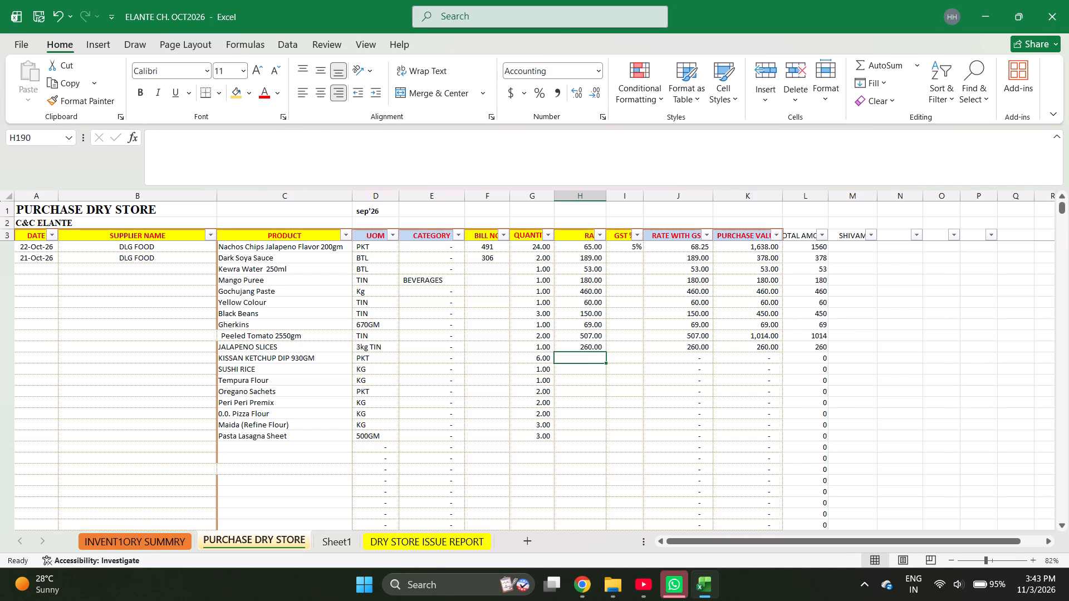
Enter rates 61.61, 1500, 178.25 and 80 for KISSAN KETCHUP DIP 930GM, SUSHI RICE, Tempura Flour and Oregano Sachets.
text(61.61)
key(Return)
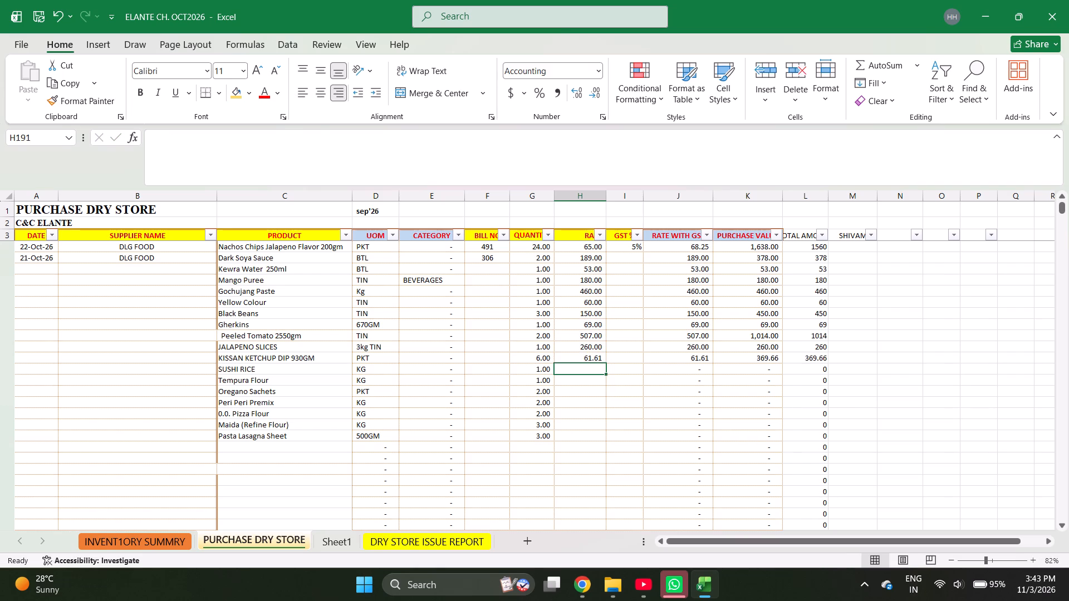
text(1500)
key(Return)
text(178.25)
key(Return)
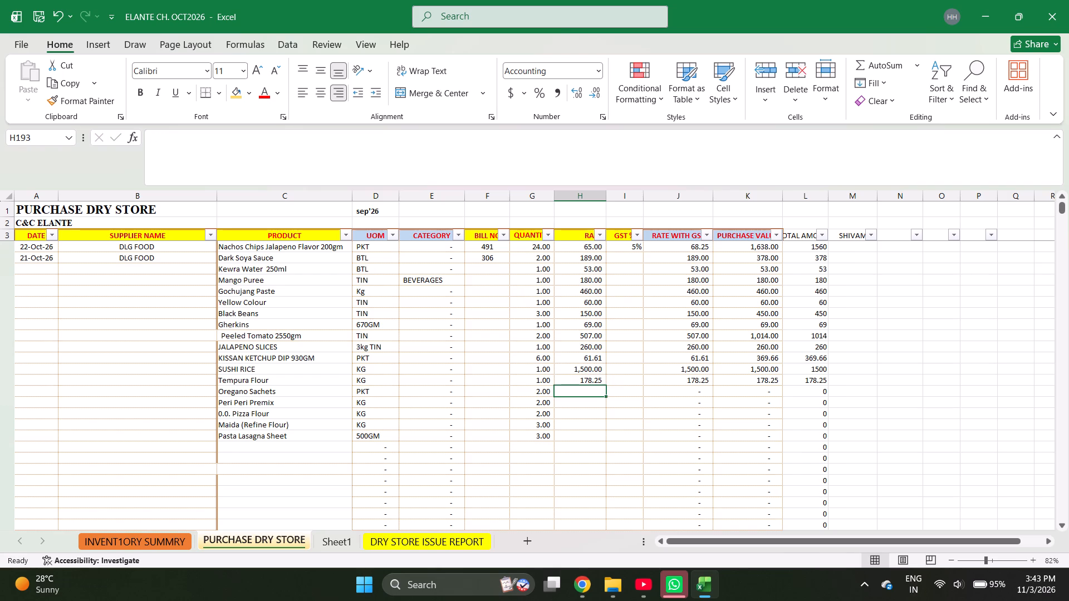
text(80)
key(Return)
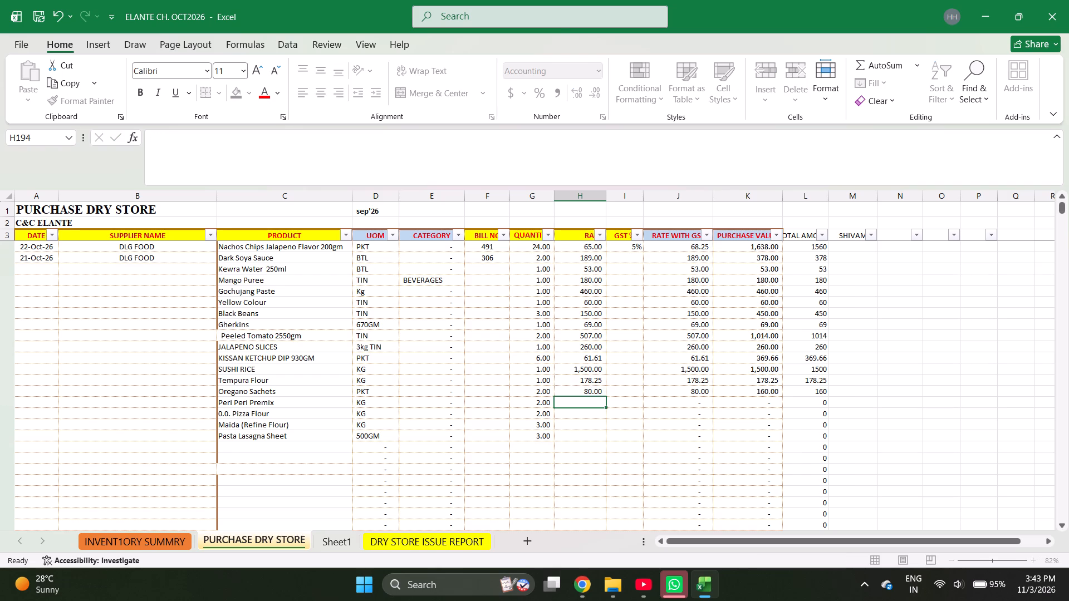
Enter rates 416, 2247.62, 385 and 225 for Peri Peri Premix, 0.0. Pizza Flour, Maida (Refine Flour) and Pasta Lasagna Sheet.
text(14)
key(BackSpace)
key(BackSpace)
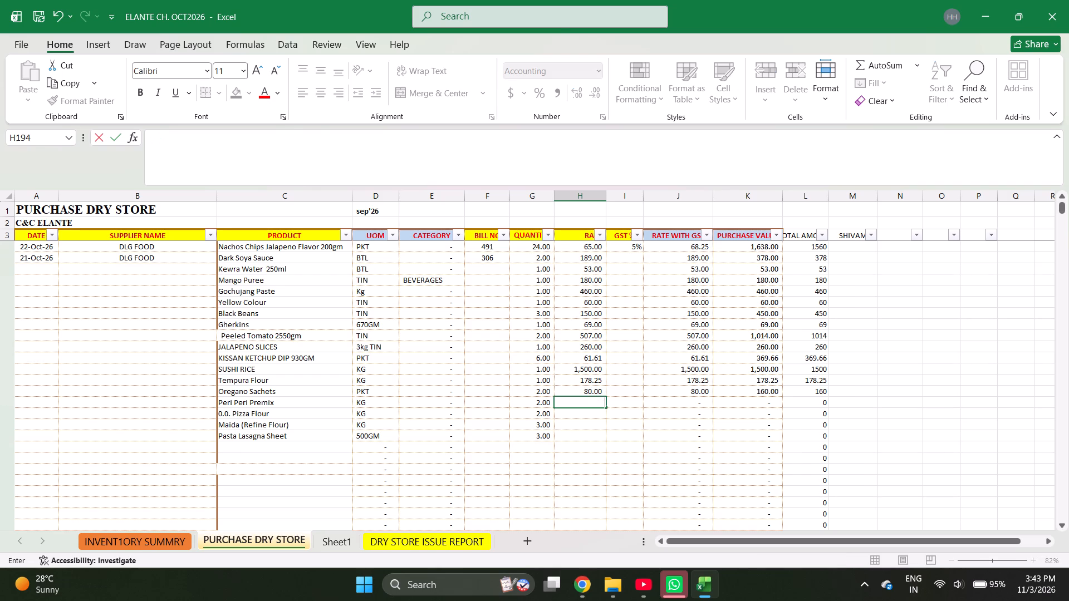
text(416)
key(Return)
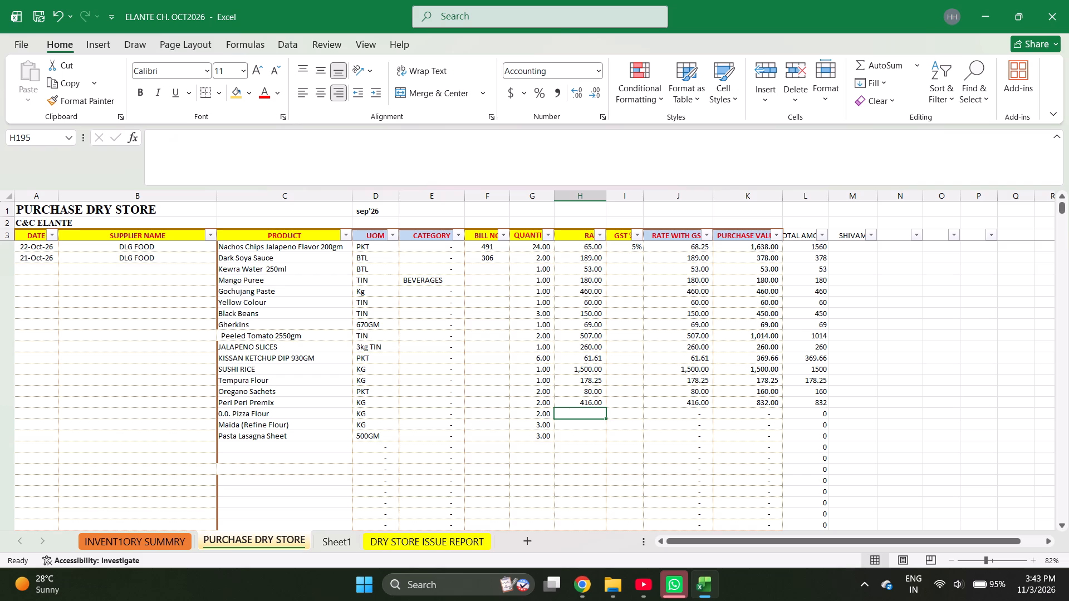
text(2247)
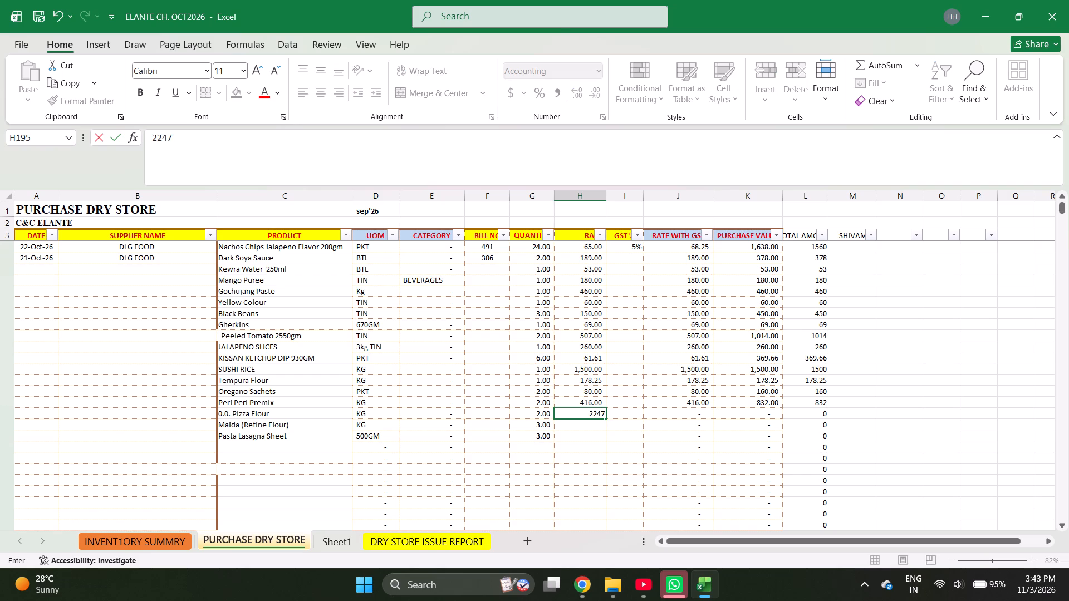
text(.62)
key(Return)
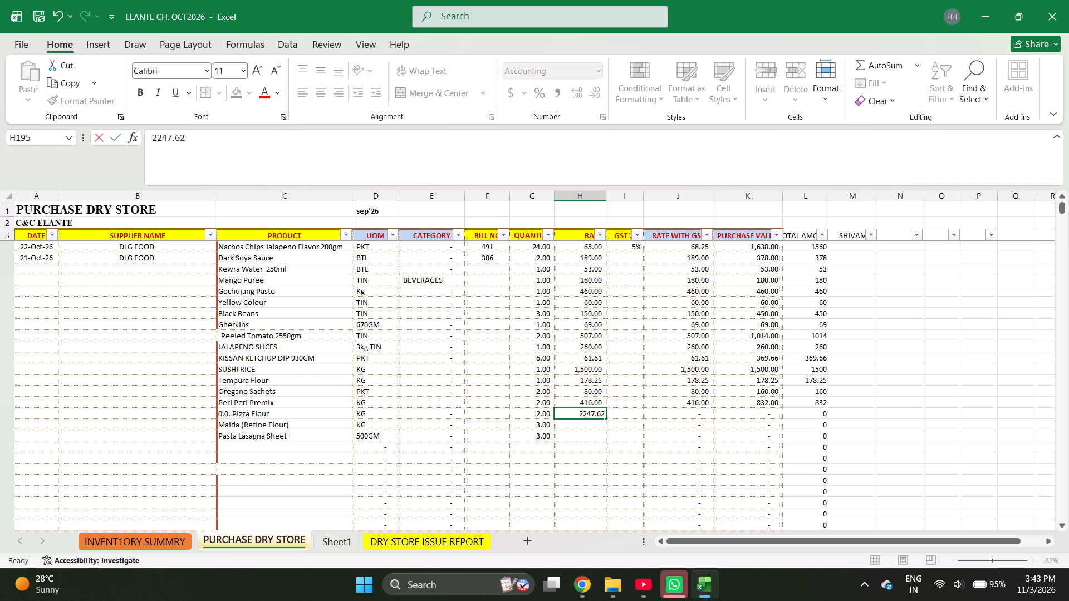
text(385)
key(Return)
text(225)
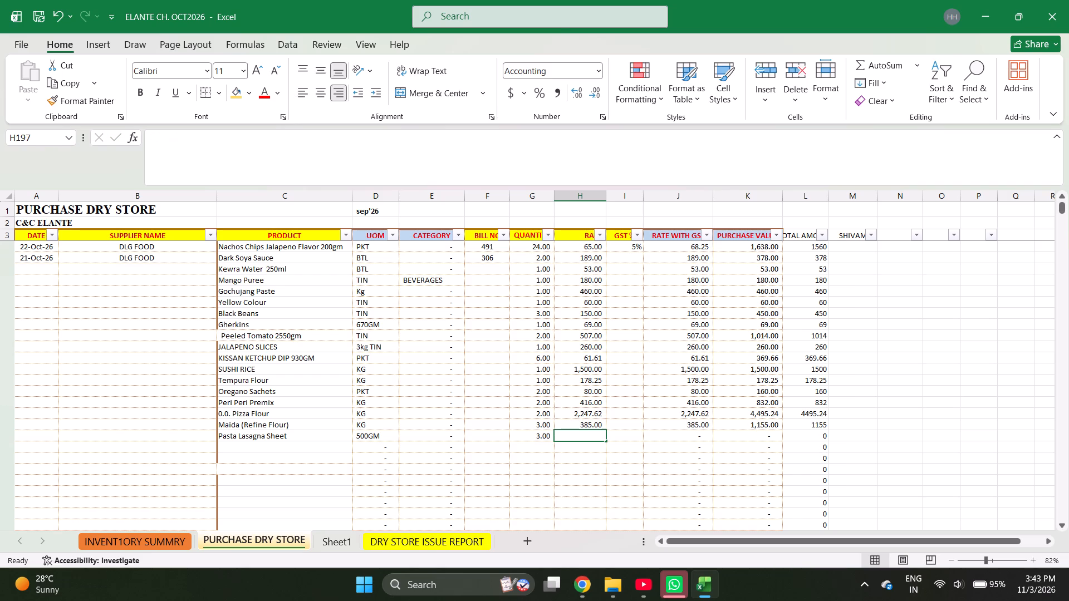
key(Return)
Enter GST of 5% for Dark Soya Sauce and 18% for Kewra Water 250ml.
key(Right)
key(ctrl+Up)
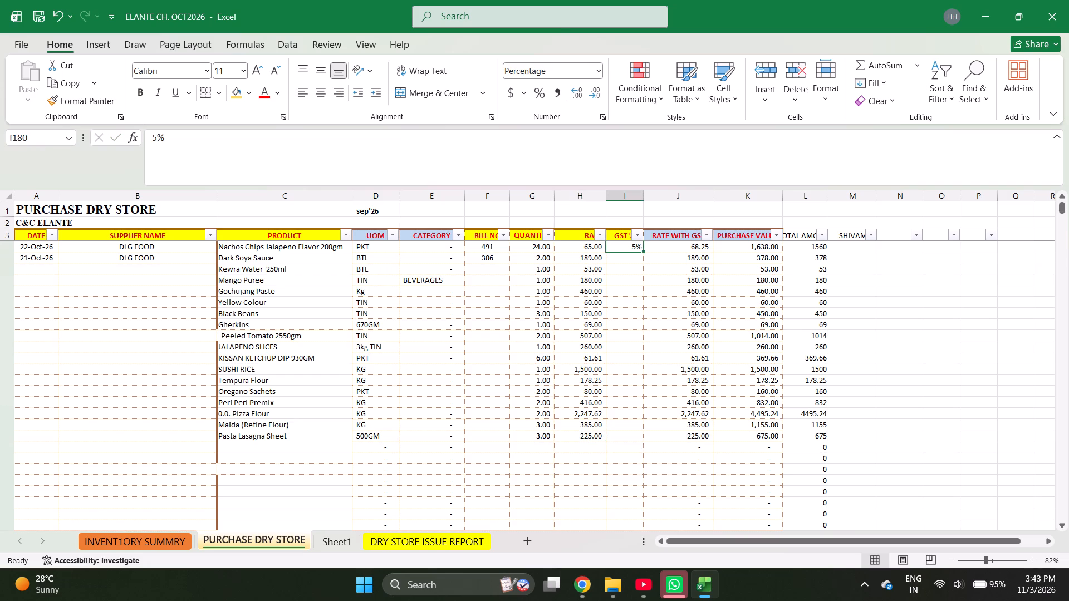
key(Down)
key(5)
key(Return)
text(18)
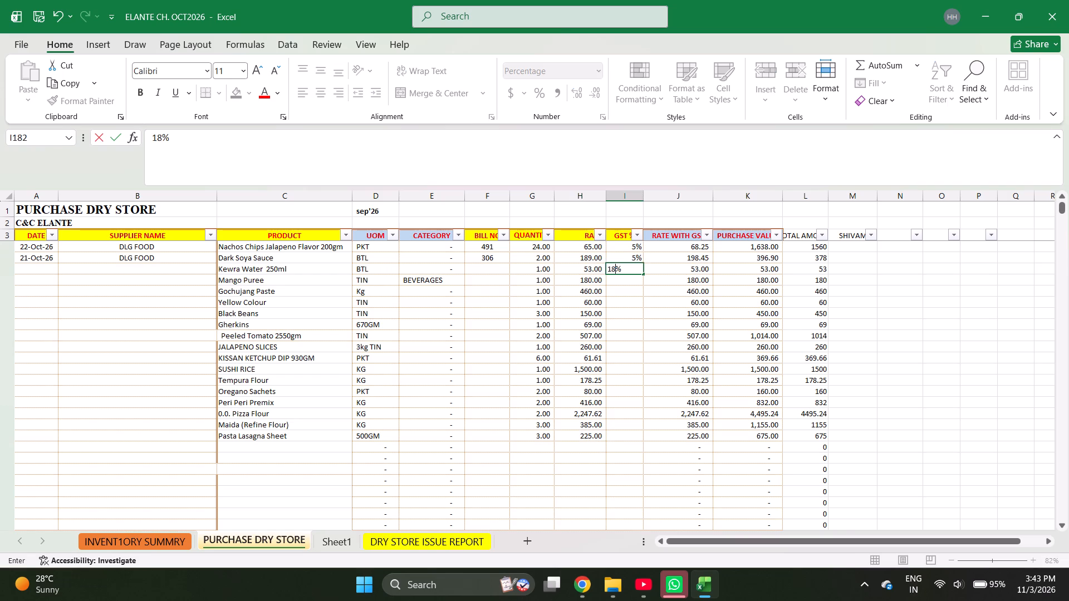
key(Return)
Enter 5% GST for Mango Puree and fill it down through Pasta Lasagna Sheet.
key(5)
key(shift+Down)
key(shift+Down)
key(shift+Down)
key(shift+Down)
key(shift+Down)
key(shift+Down)
key(shift+Down)
key(shift+Down)
key(shift+Down)
key(shift+Down)
key(shift+Down)
key(shift+Down)
key(shift+Down)
key(shift+Down)
key(shift+Down)
key(shift+Down)
key(shift+Down)
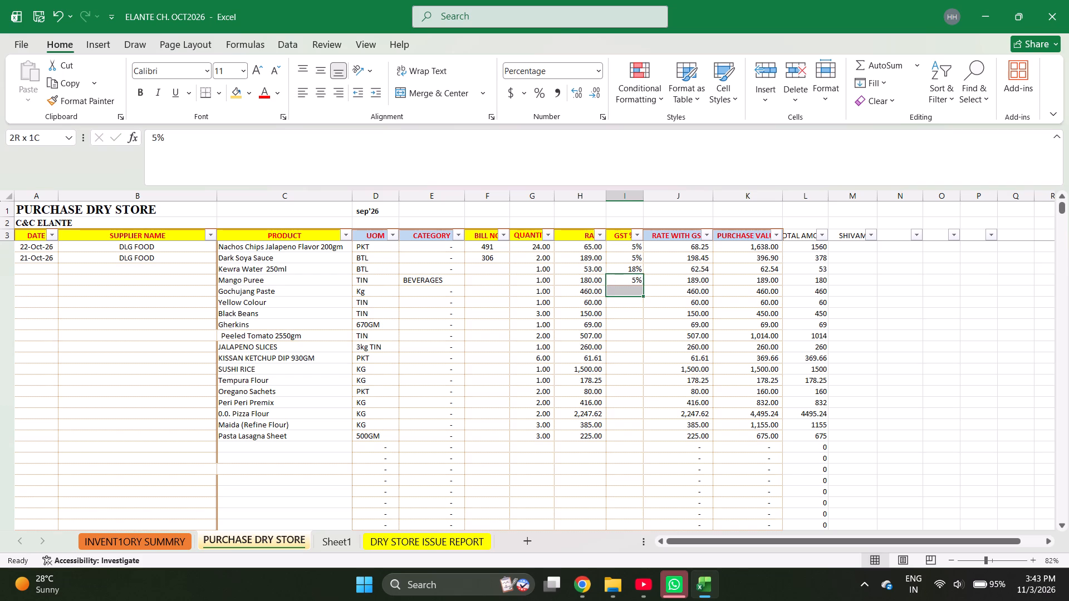
key(shift+Down)
key(shift+Down)
key(shift+Down)
key(shift+Down)
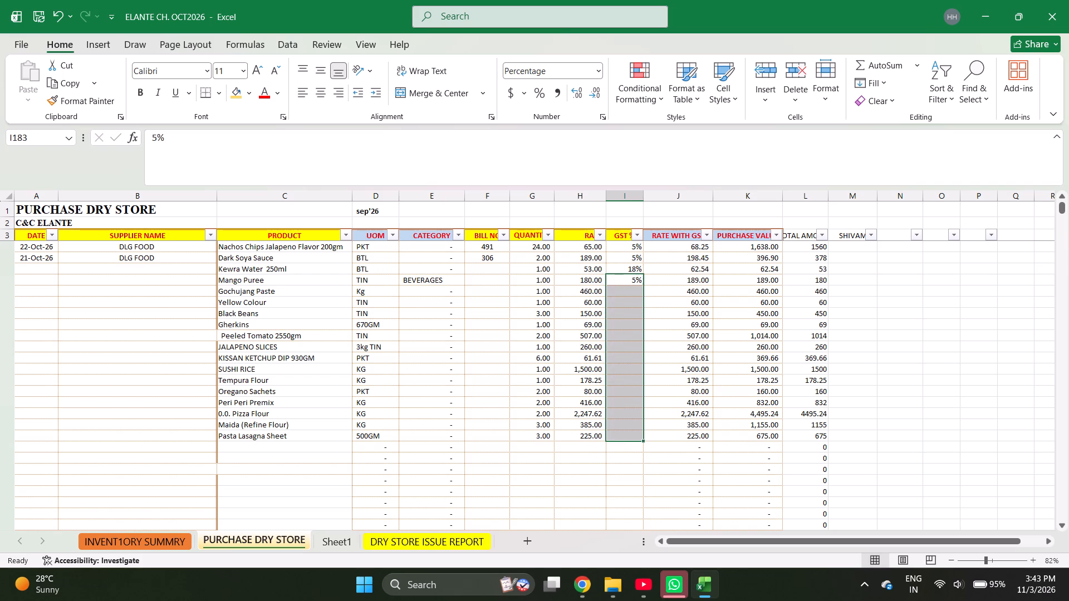
key(ctrl+d)
Fill the date 21-Oct-26 and supplier DLG FOOD down from the Dark Soya Sauce row through Pasta Lasagna Sheet.
key(ctrl+Left)
key(ctrl+Left)
key(ctrl+Left)
key(ctrl+Left)
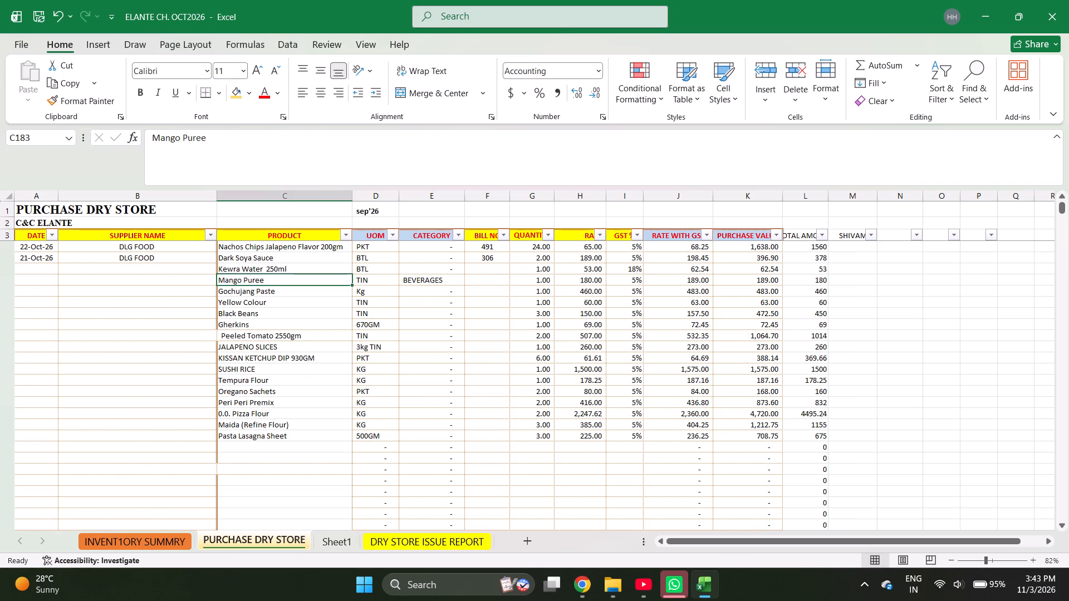
key(ctrl+Up)
key(shift+Right)
key(shift+Down)
key(shift+Down)
key(shift+Down)
key(shift+Down)
key(shift+Down)
key(shift+Down)
key(shift+Down)
key(shift+Down)
key(shift+Down)
key(shift+Down)
key(shift+Down)
key(shift+Down)
key(shift+Down)
key(shift+Down)
key(shift+Down)
key(shift+Down)
key(shift+Down)
key(shift+Down)
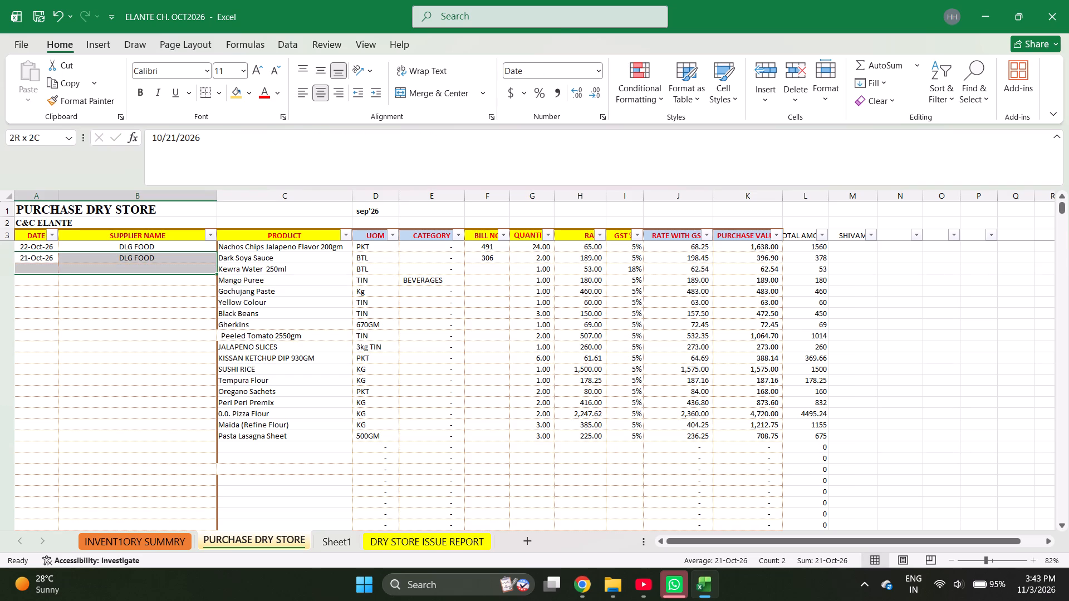
key(shift+Down)
key(shift+Down)
key(shift+Down)
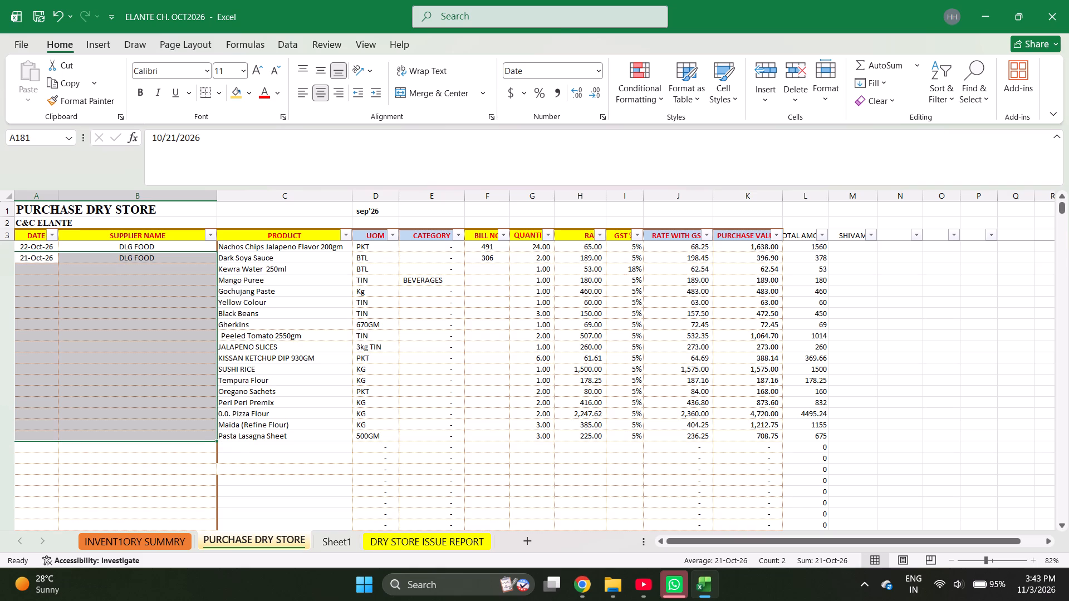
key(ctrl+d)
Fill bill number 306 down from the Dark Soya Sauce row through Pasta Lasagna Sheet.
key(Down)
key(ctrl+Right)
key(ctrl+Right)
key(Left)
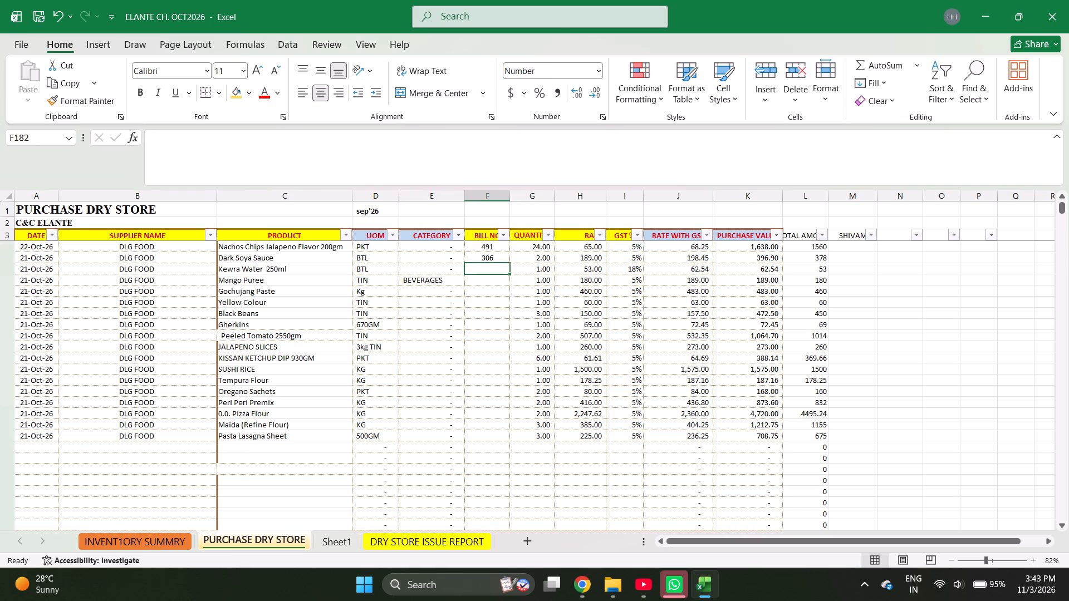
key(Up)
key(shift+Down)
key(shift+Down)
key(shift+Down)
key(shift+Down)
key(shift+Down)
key(shift+Down)
key(shift+Down)
key(shift+Down)
key(shift+Down)
key(shift+Down)
key(shift+Down)
key(shift+Down)
key(shift+Down)
key(shift+Down)
key(shift+Down)
key(shift+Down)
key(shift+Down)
key(shift+Down)
key(shift+Down)
key(shift+Down)
key(shift+Down)
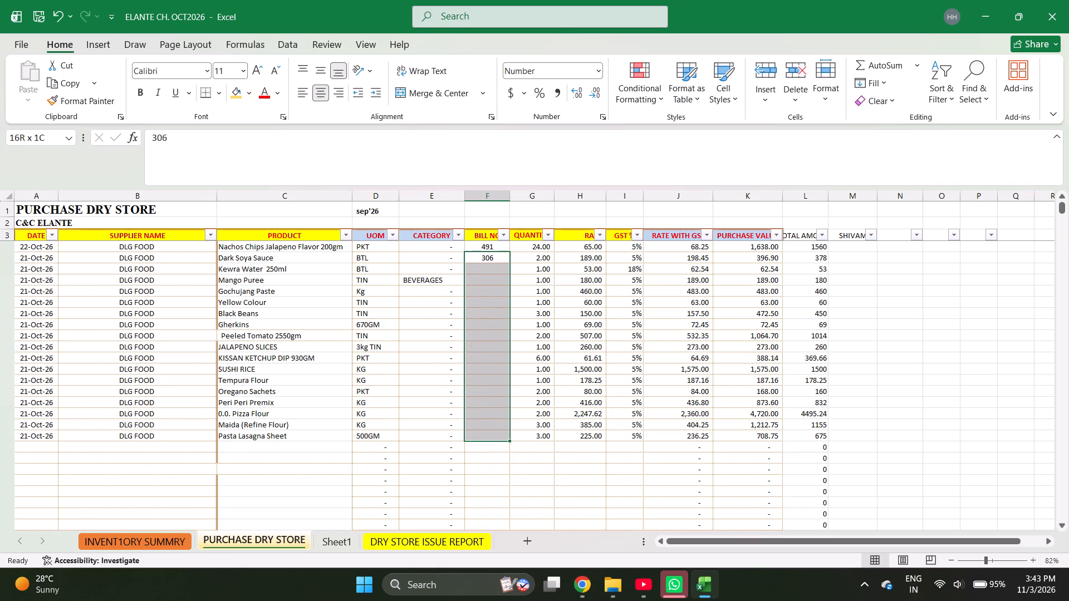
key(ctrl+d)
Check the sum of the purchase values for bill 306, from Dark Soya Sauce through Pasta Lasagna Sheet.
key(ctrl+Right)
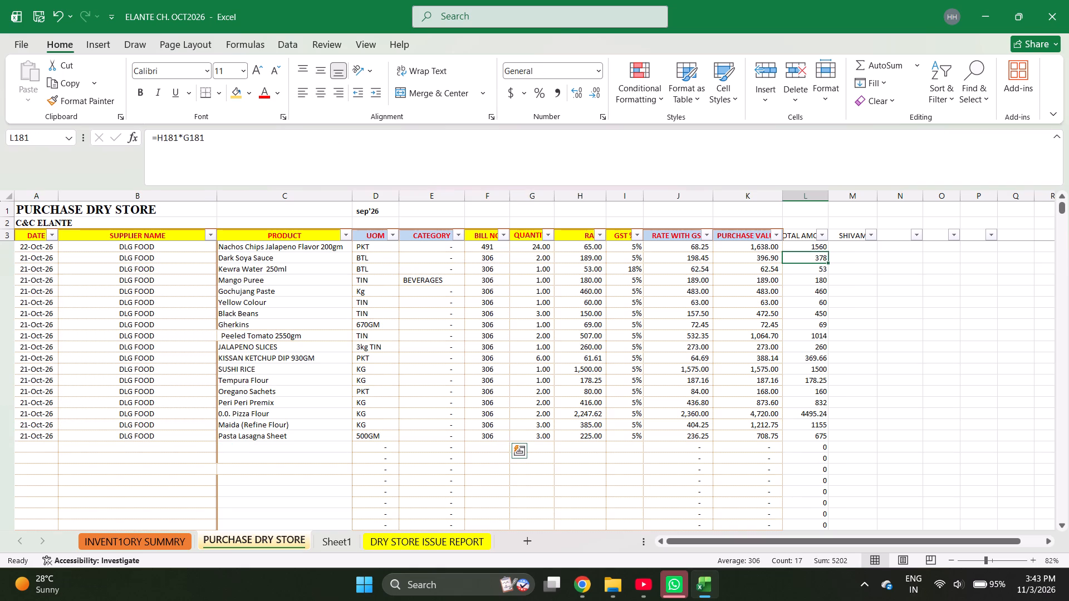
key(Left)
key(shift+Down)
key(shift+Down)
key(shift+Down)
key(shift+Down)
key(shift+Down)
key(shift+Down)
key(shift+Down)
key(shift+Down)
key(shift+Down)
key(shift+Down)
key(shift+Down)
key(shift+Down)
key(shift+Down)
key(shift+Down)
key(shift+Down)
key(shift+Down)
key(shift+Down)
key(shift+Down)
key(shift+Down)
key(shift+Down)
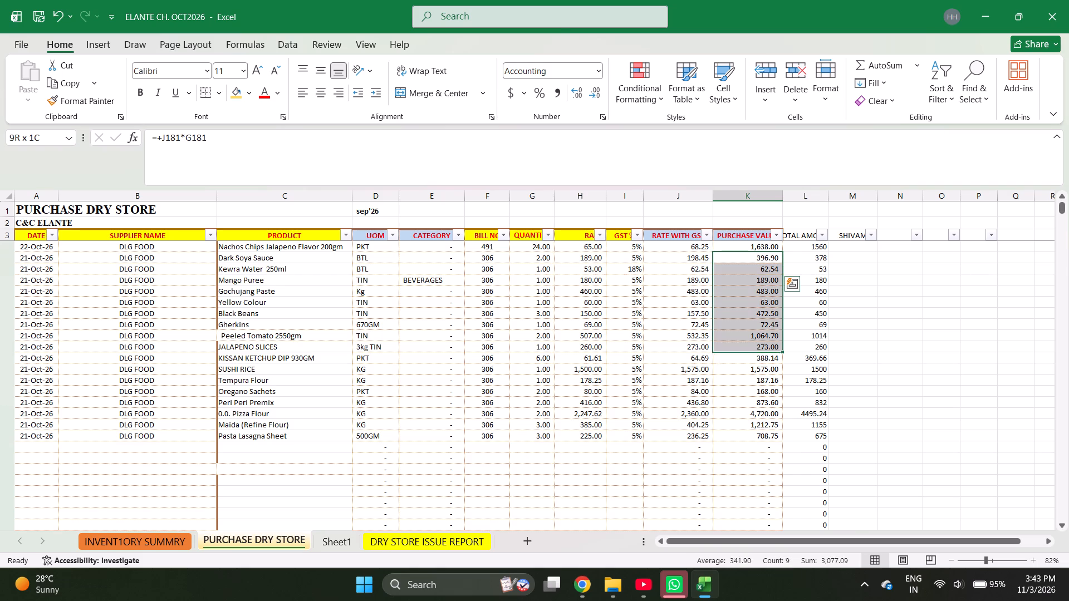
key(shift+Up)
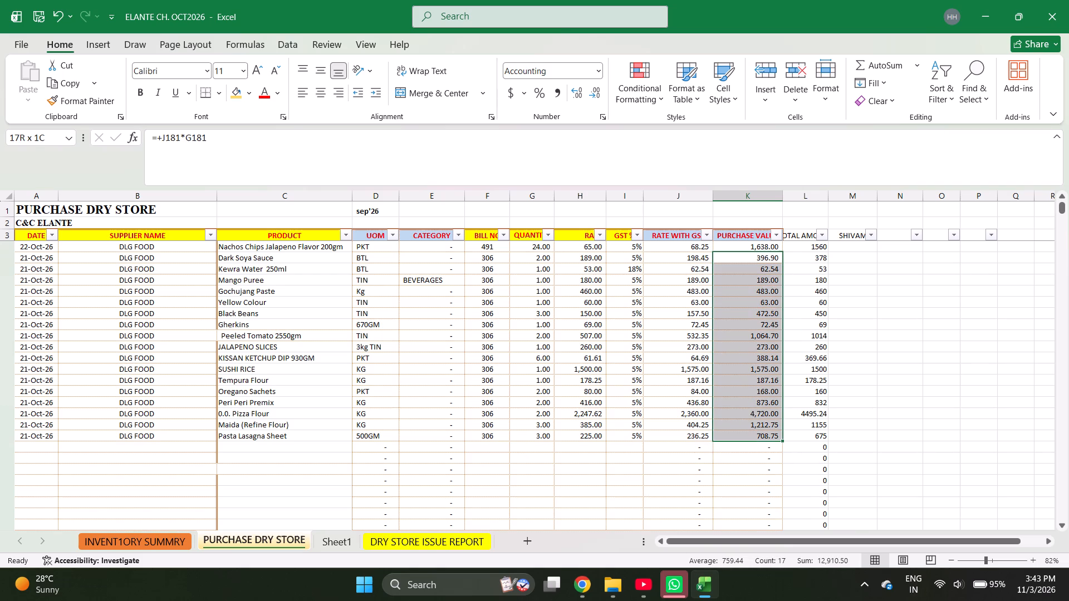
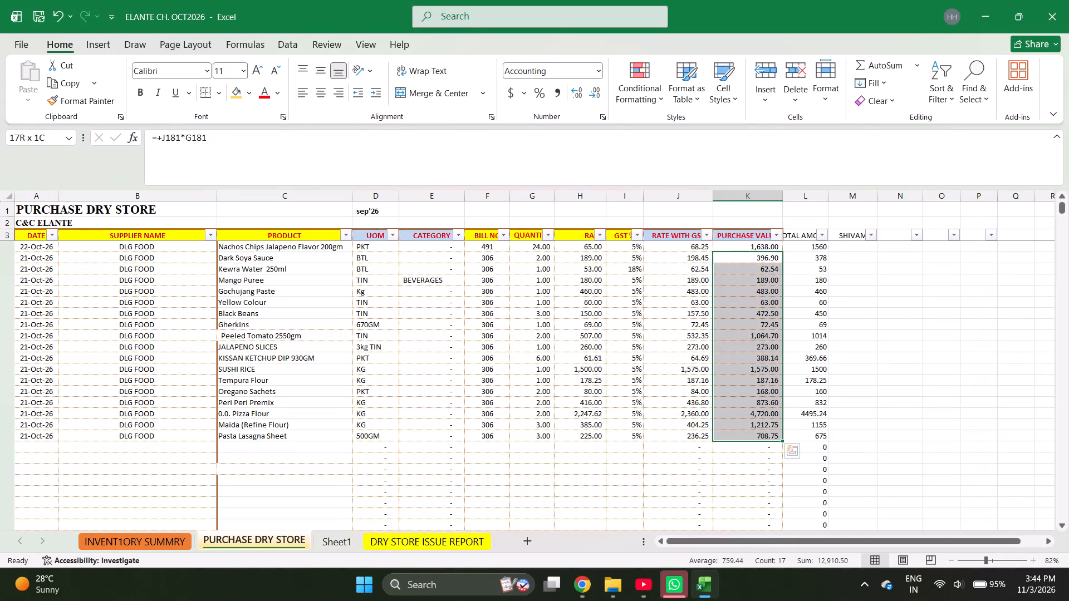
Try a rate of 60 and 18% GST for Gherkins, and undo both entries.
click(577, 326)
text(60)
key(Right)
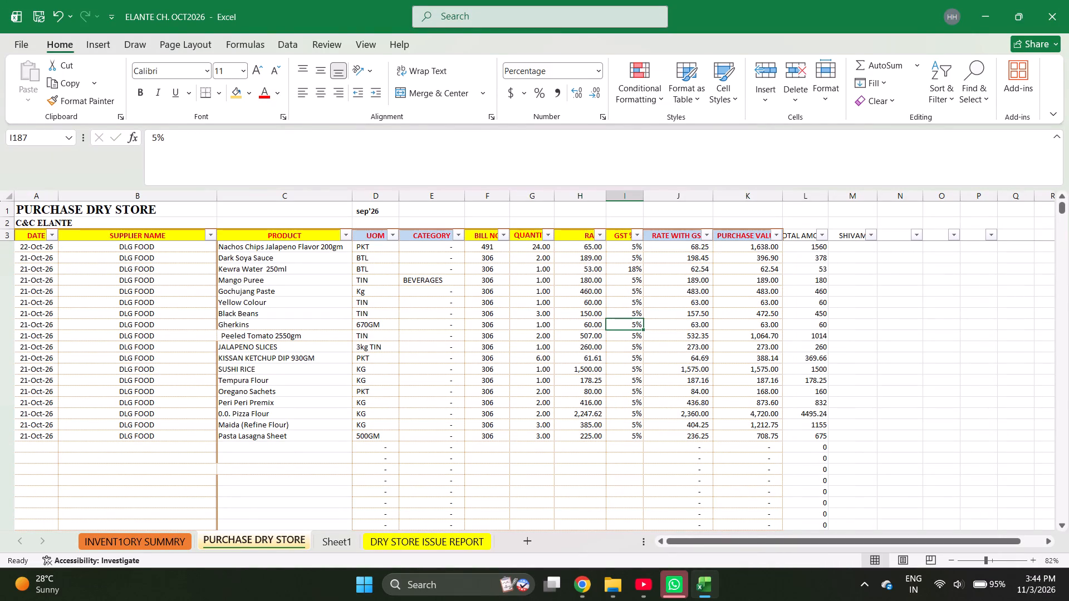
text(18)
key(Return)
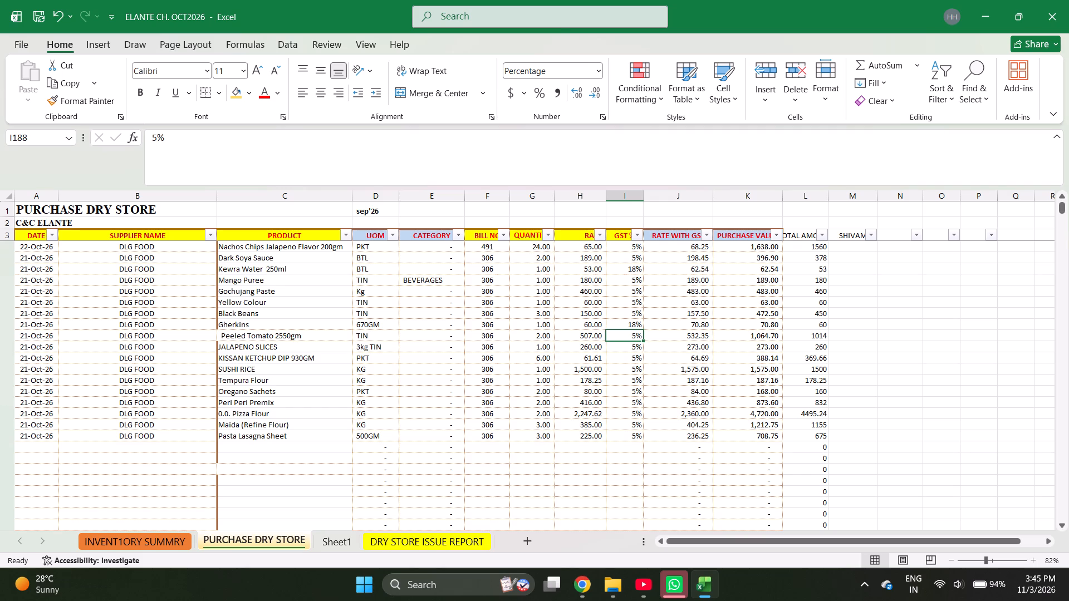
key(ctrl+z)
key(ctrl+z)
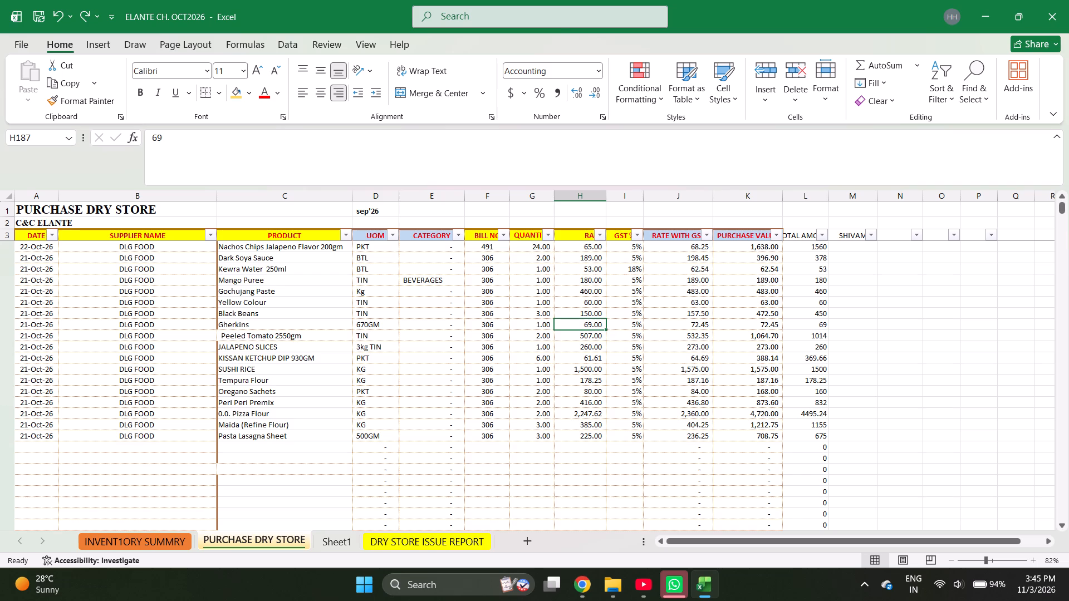
Set the GST for Yellow Colour to 18%.
key(Up)
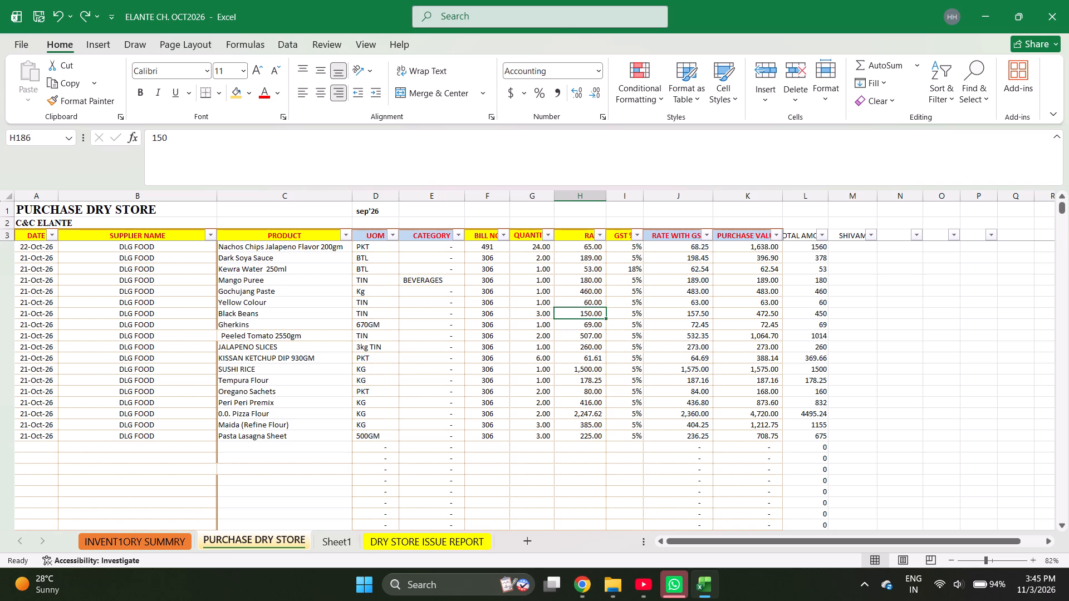
key(Up)
key(Right)
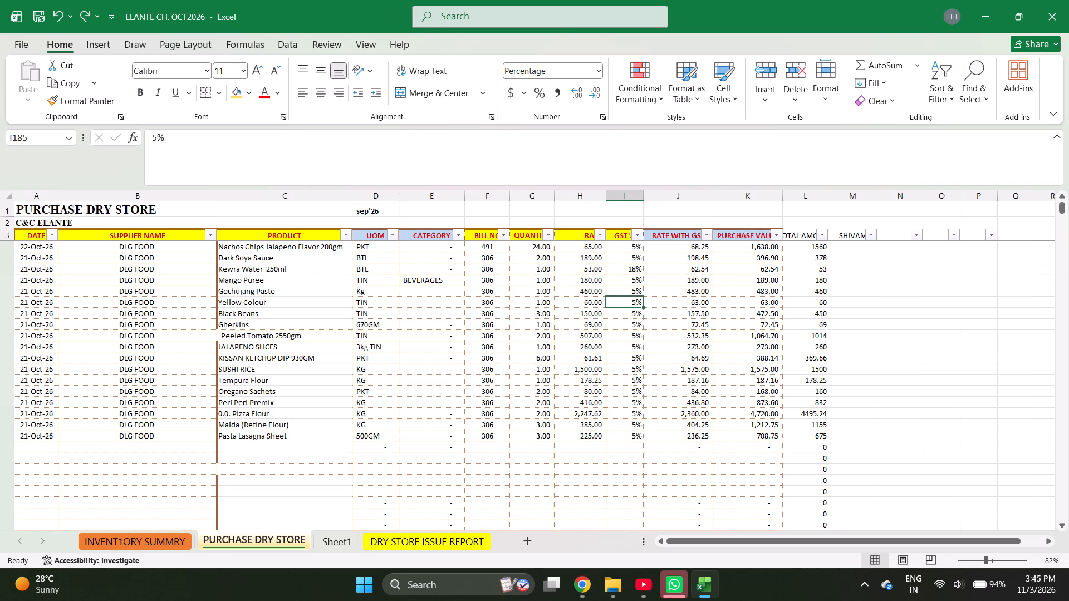
text(18)
key(Page_Down)
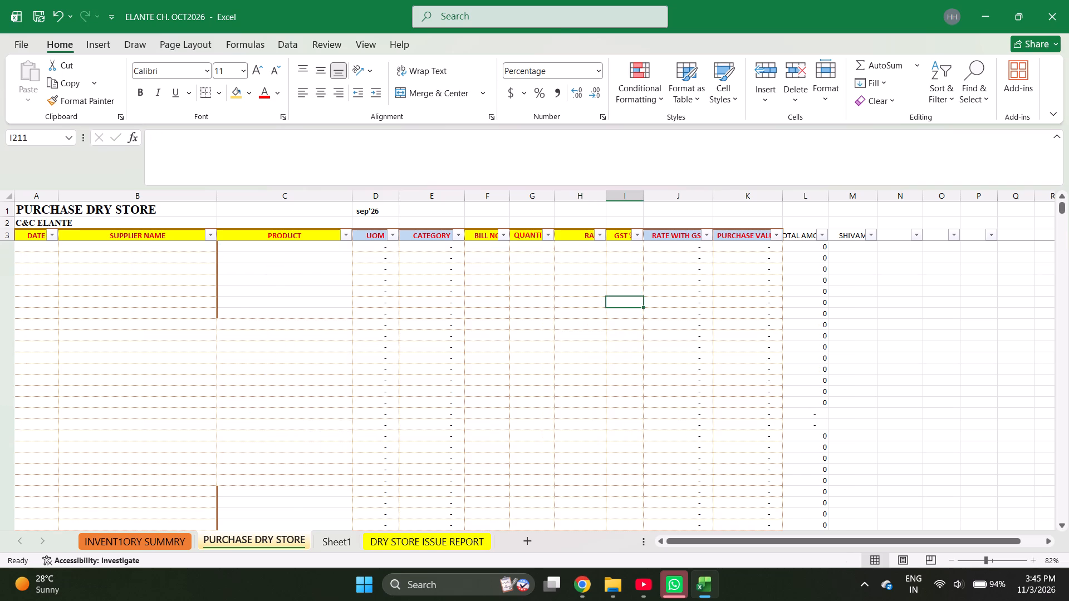
key(Page_Up)
key(Right)
key(Right)
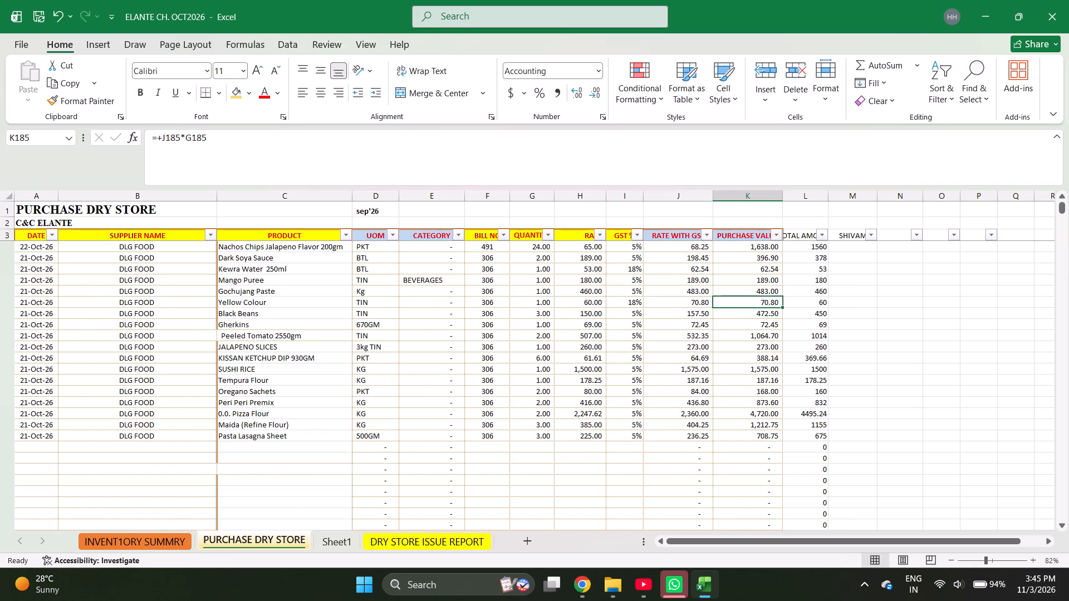
Enter the 0.0. Pizza Flour rate per kg as the formula =2247.62/20.
key(Down)
key(Down)
key(Down)
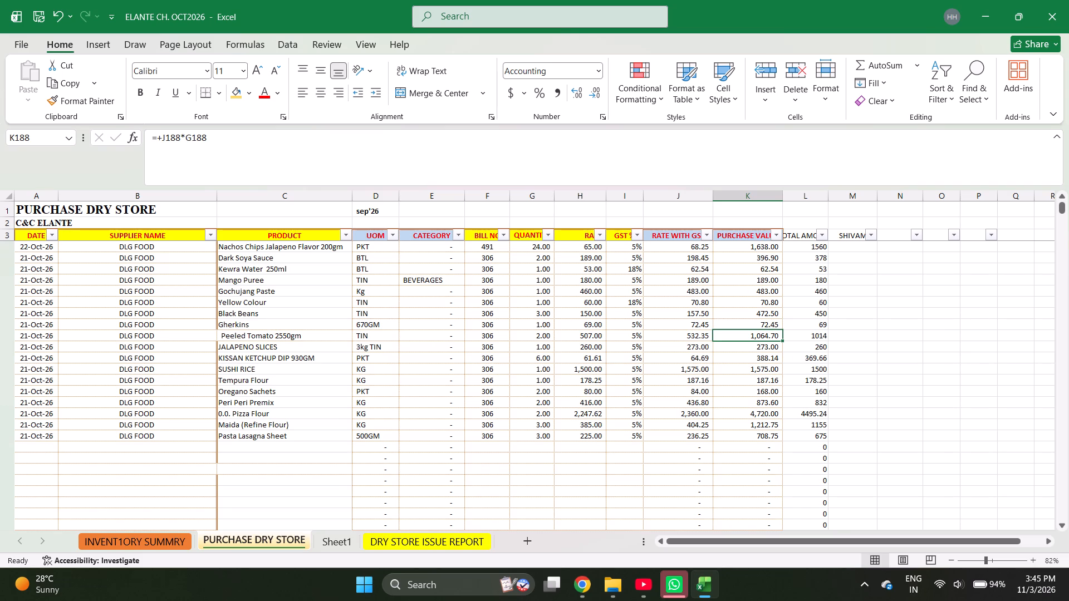
key(Down)
key(Down)
key(Down)
key(Down)
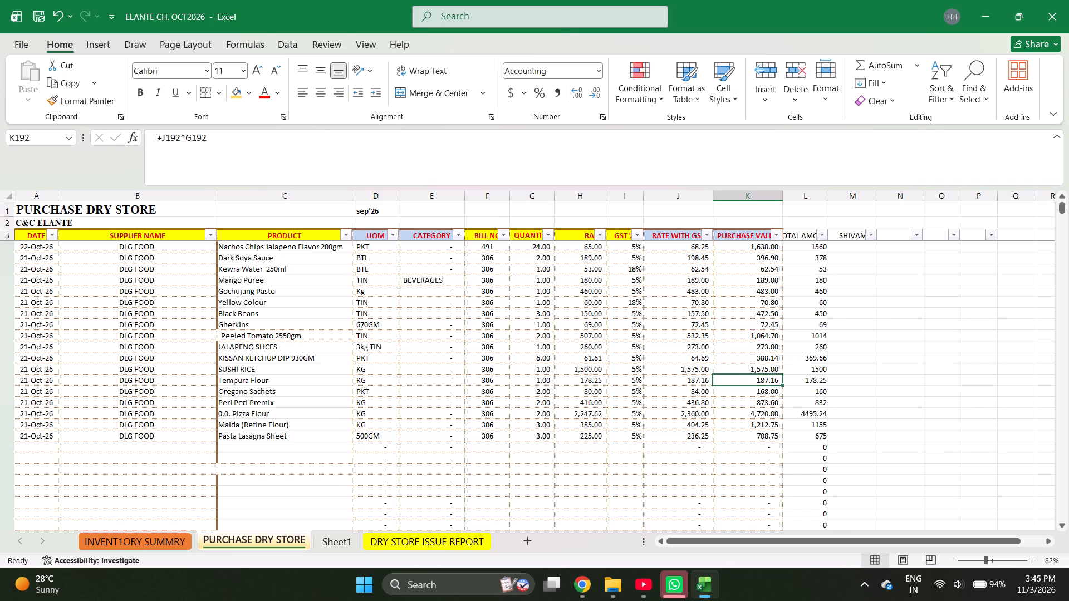
key(Down)
key(Down)
key(Down)
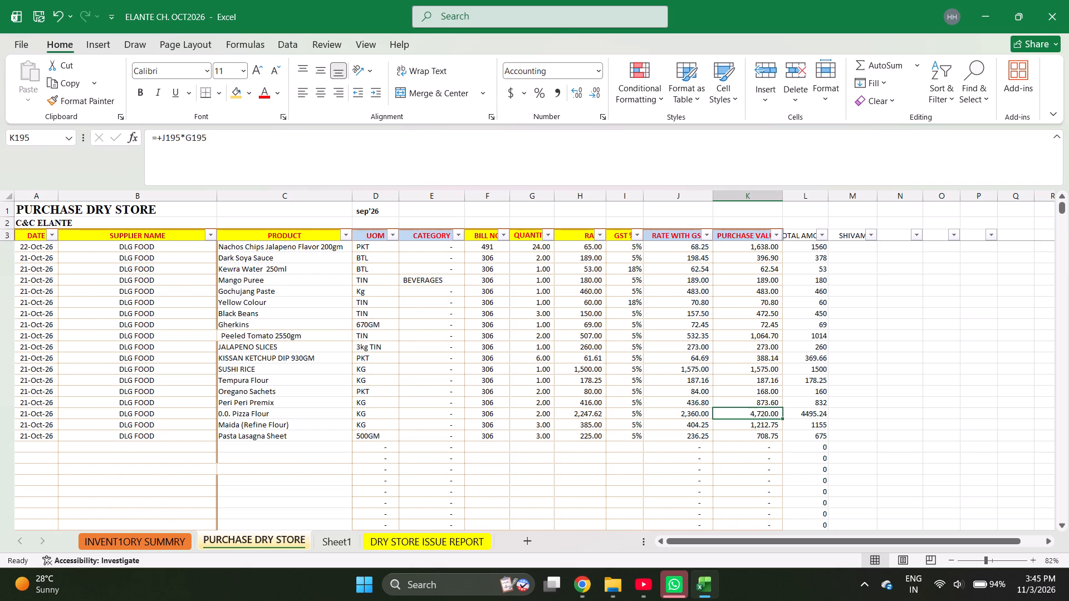
key(Left)
key(Left)
key(Left)
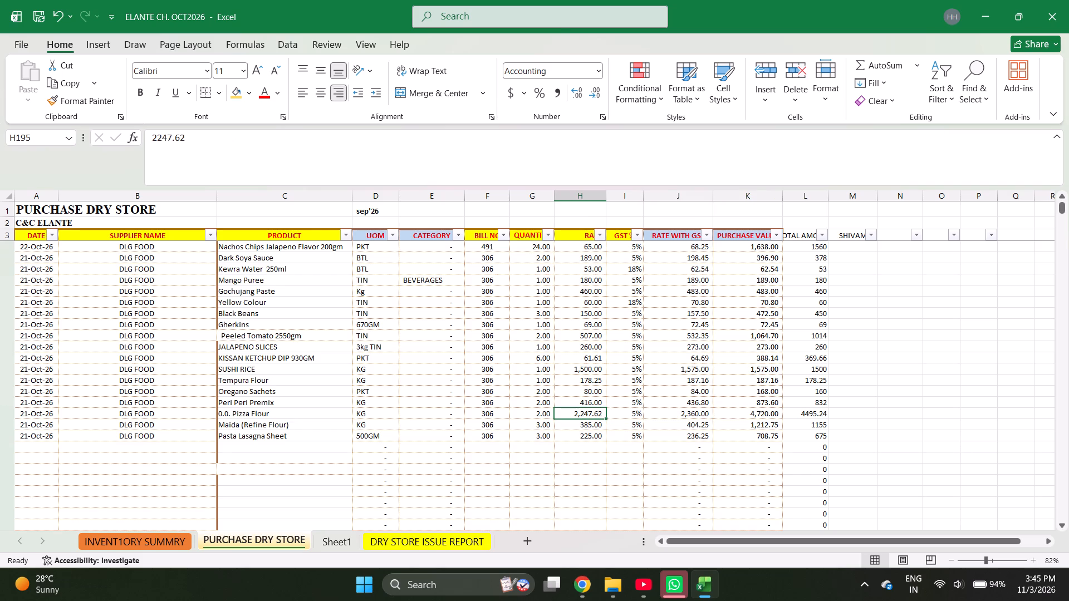
text(=2247.)
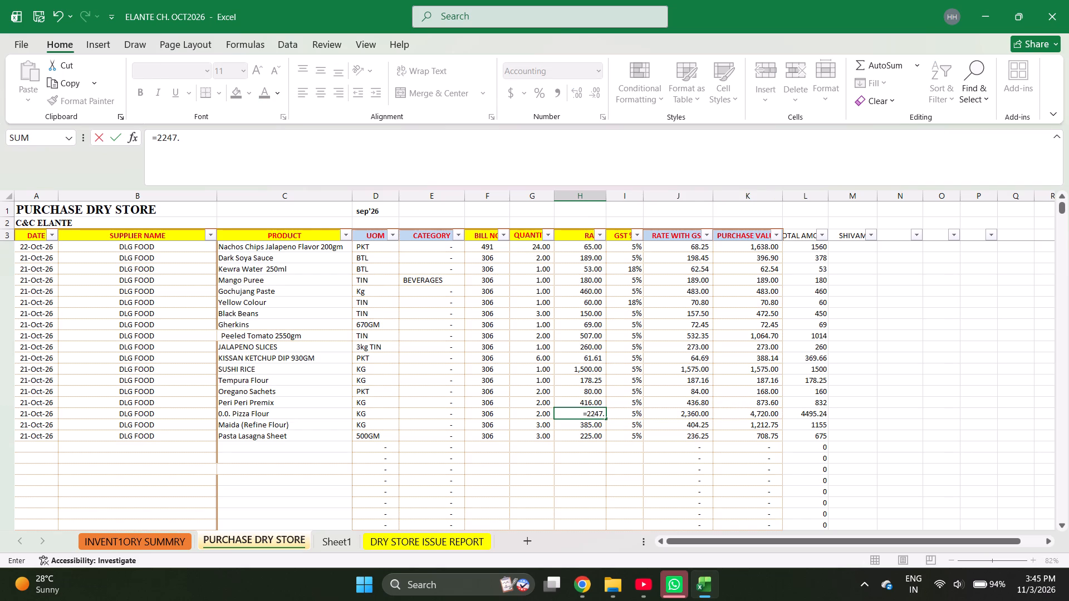
text(62/20)
key(Up)
key(Down)
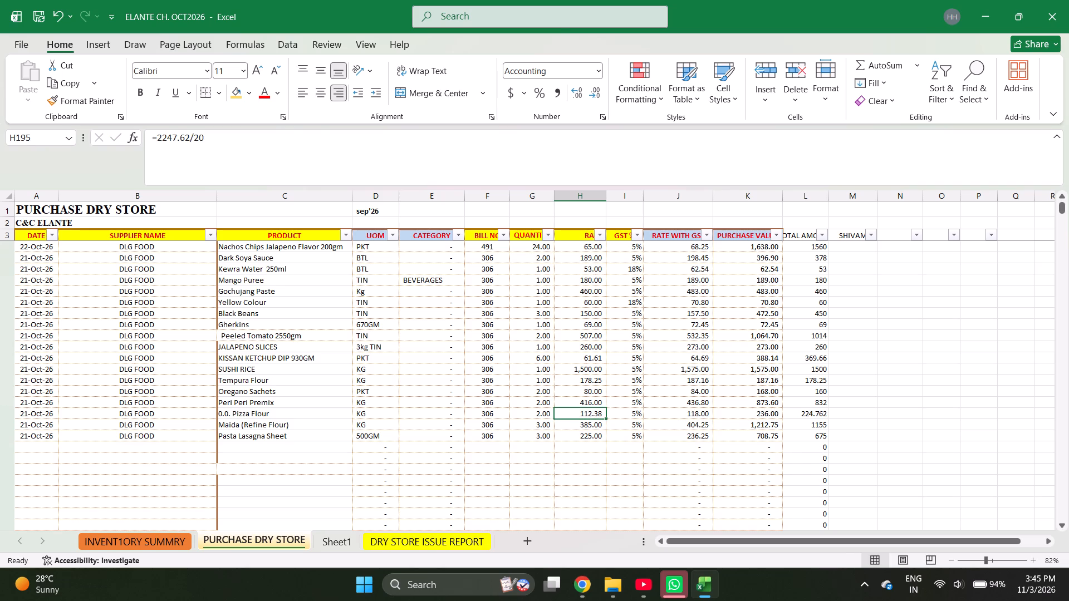
Set the quantity of 0.0. Pizza Flour to 40.
key(Left)
key(5)
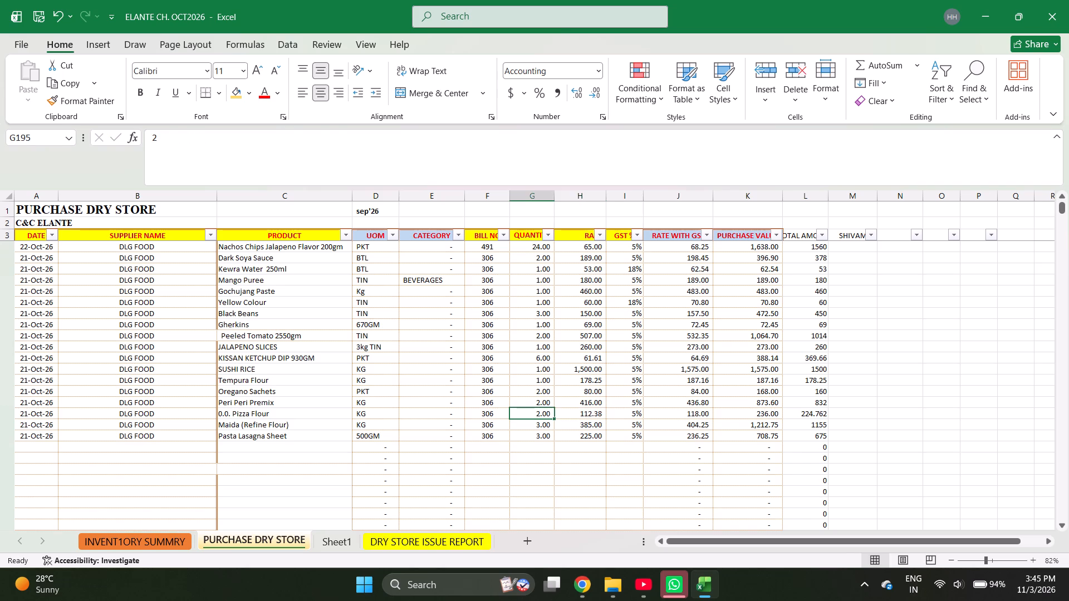
key(Escape)
text(40)
key(Right)
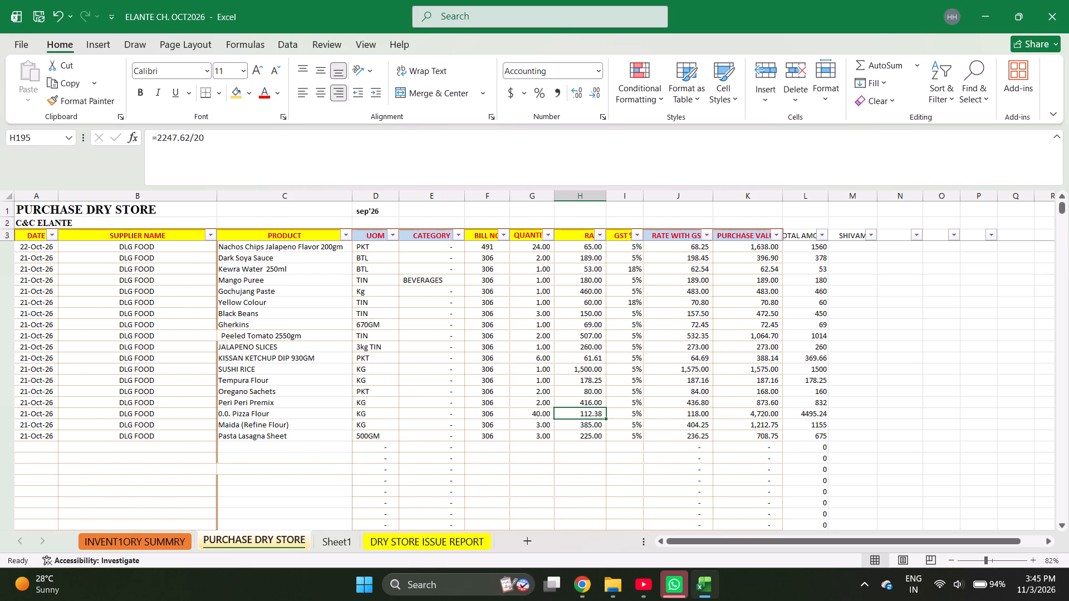
Enter the Maida (Refine Flour) rate per kg as the formula =385/10.
key(Down)
text(=385)
key(slash)
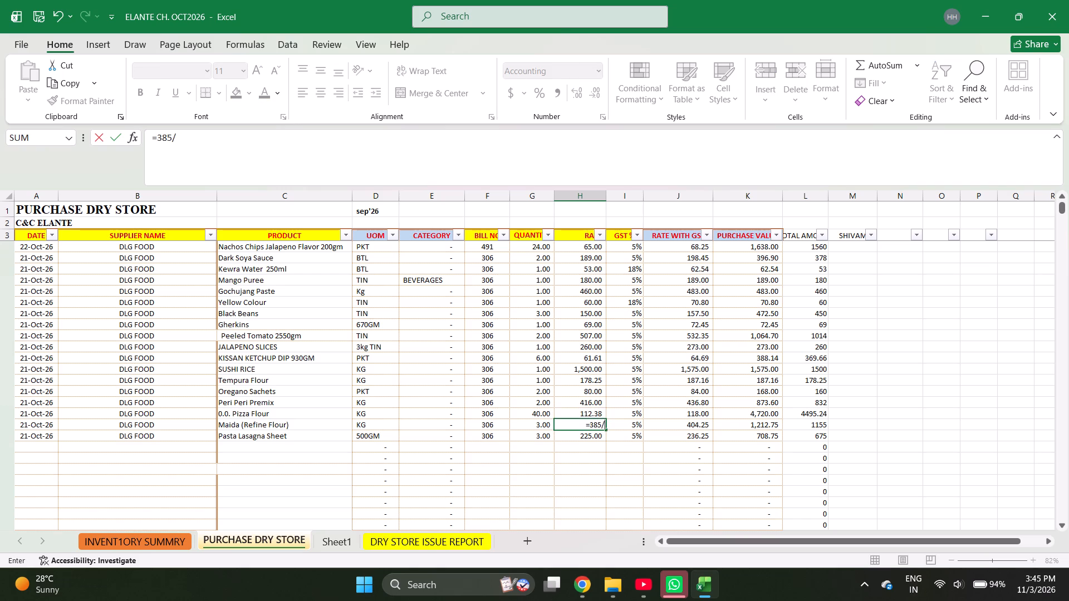
text(10)
key(Left)
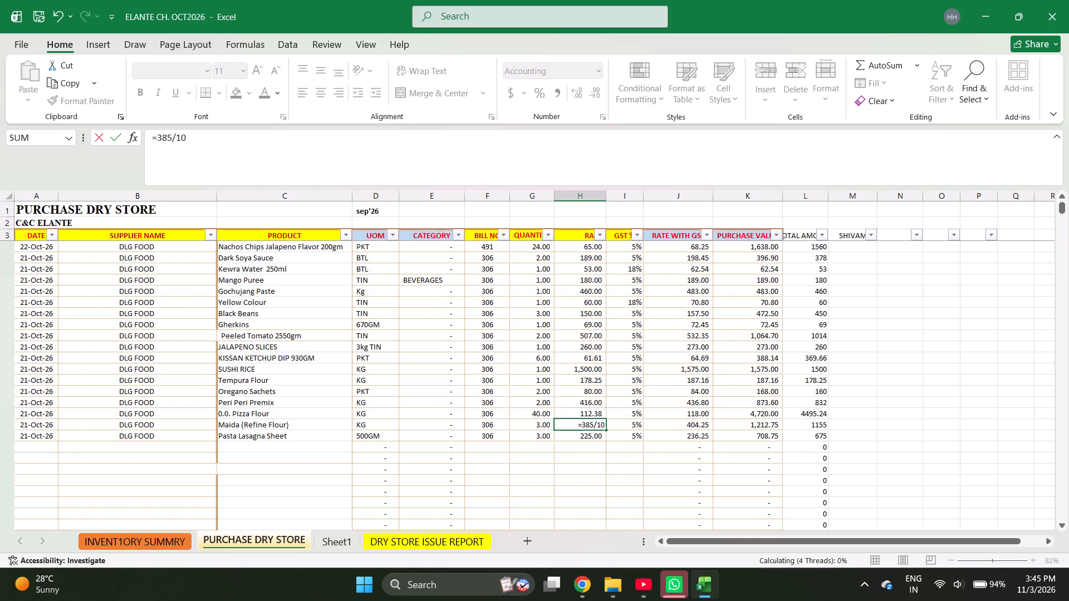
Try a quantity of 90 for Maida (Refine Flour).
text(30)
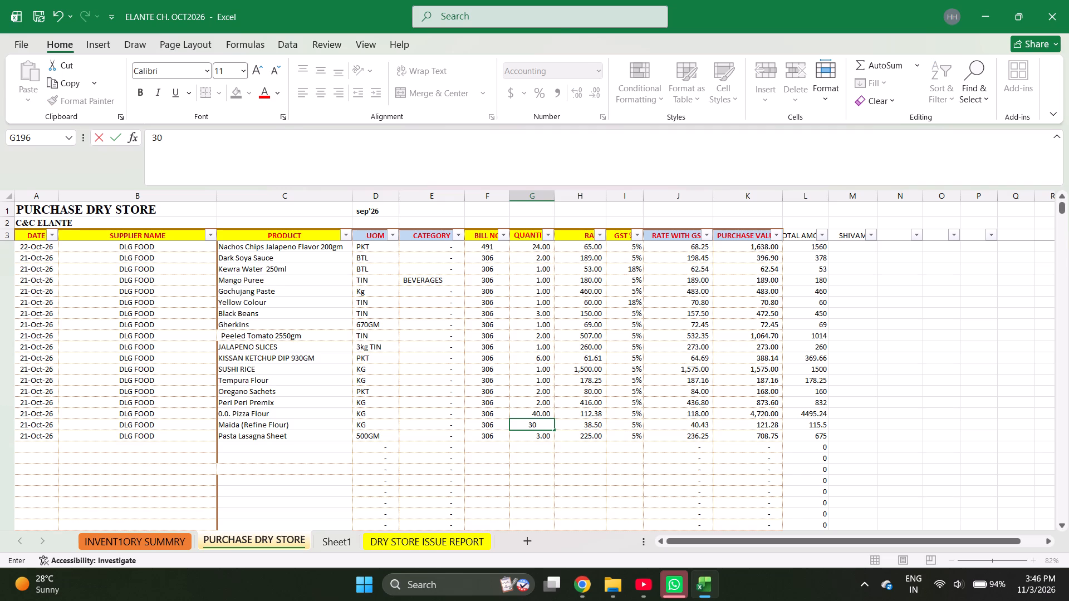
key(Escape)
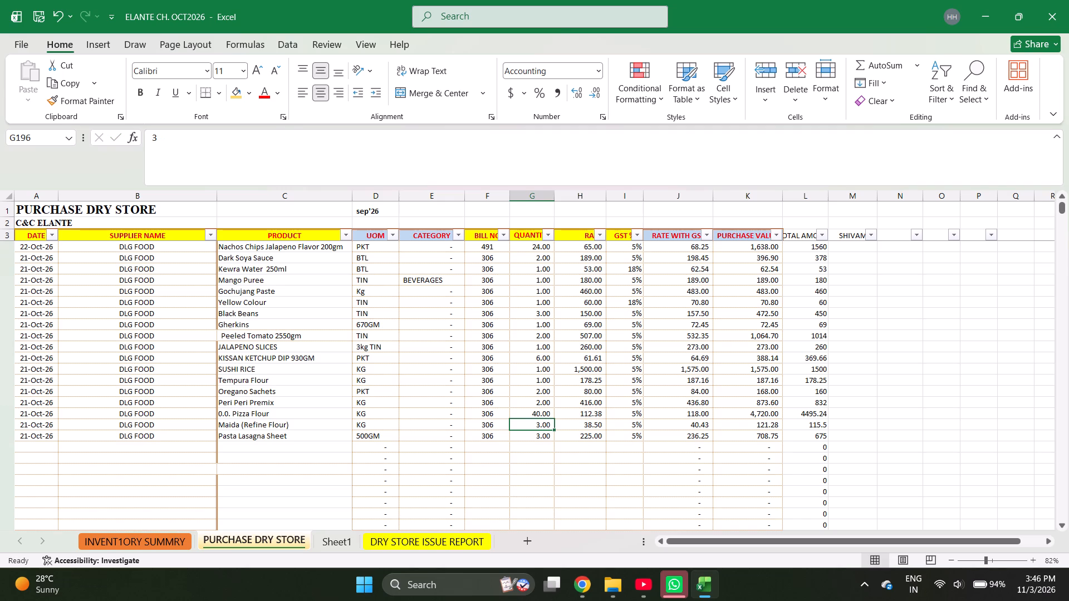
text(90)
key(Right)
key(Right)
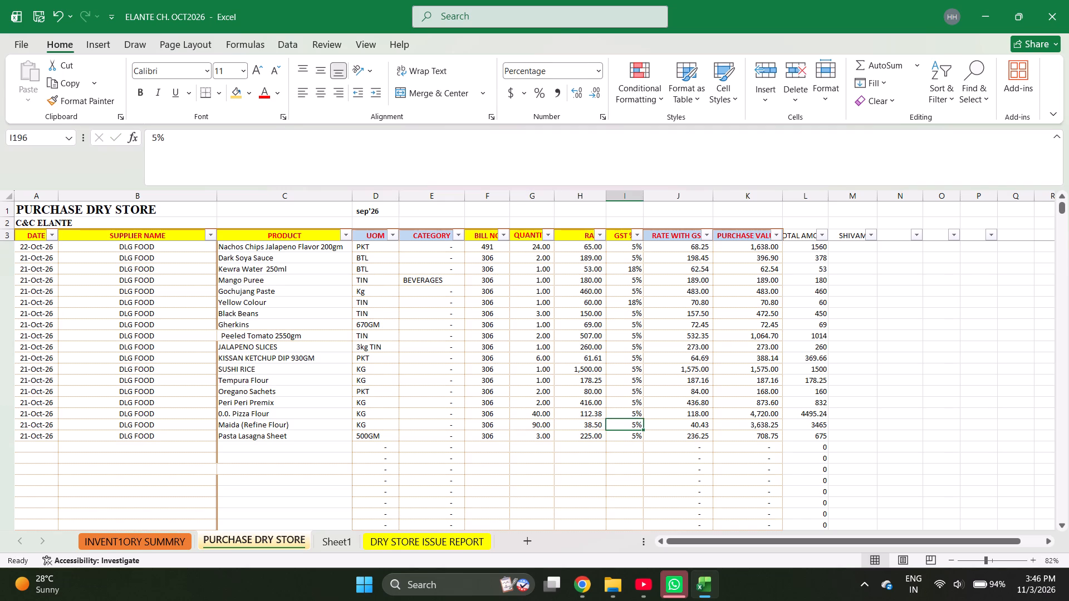
Set the quantity of Maida (Refine Flour) to 30.
key(Left)
key(Left)
text(30)
key(Right)
Check the sum of the bill 306 purchase values from Dark Soya Sauce through Pasta Lasagna Sheet.
key(Right)
key(Right)
key(Right)
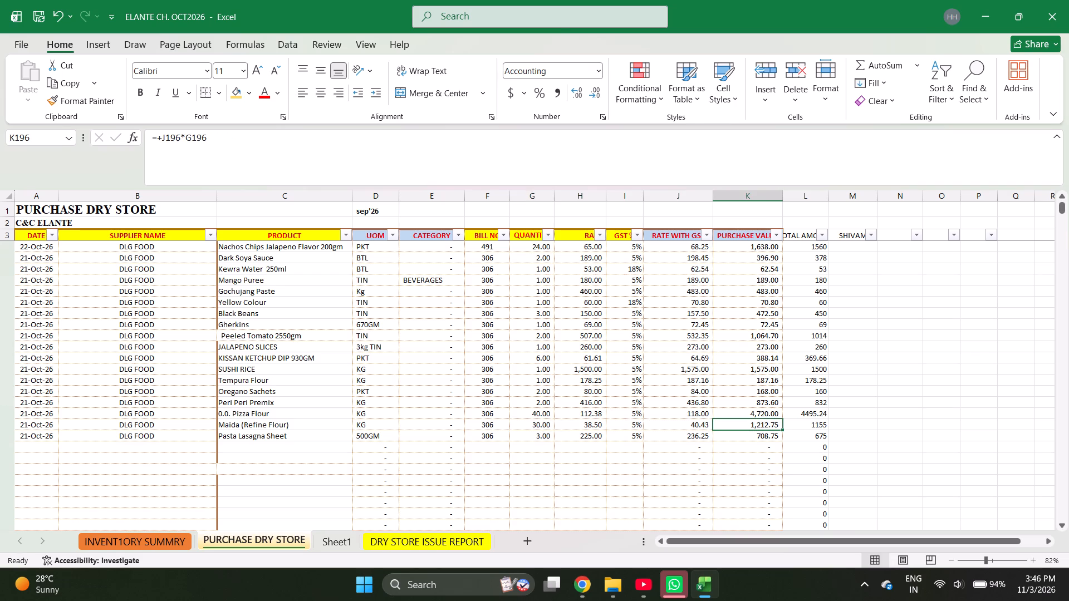
key(Down)
key(shift+Up)
key(shift+Up)
key(shift+Up)
key(shift+Up)
key(shift+Up)
key(shift+Up)
key(shift+Up)
key(shift+Up)
key(shift+Up)
key(shift+Up)
key(shift+Up)
key(shift+Up)
key(shift+Up)
key(shift+Up)
key(shift+Up)
key(shift+Up)
key(shift+Up)
key(shift+Up)
key(shift+Up)
key(shift+Up)
key(shift+Up)
key(shift+Up)
key(shift+Up)
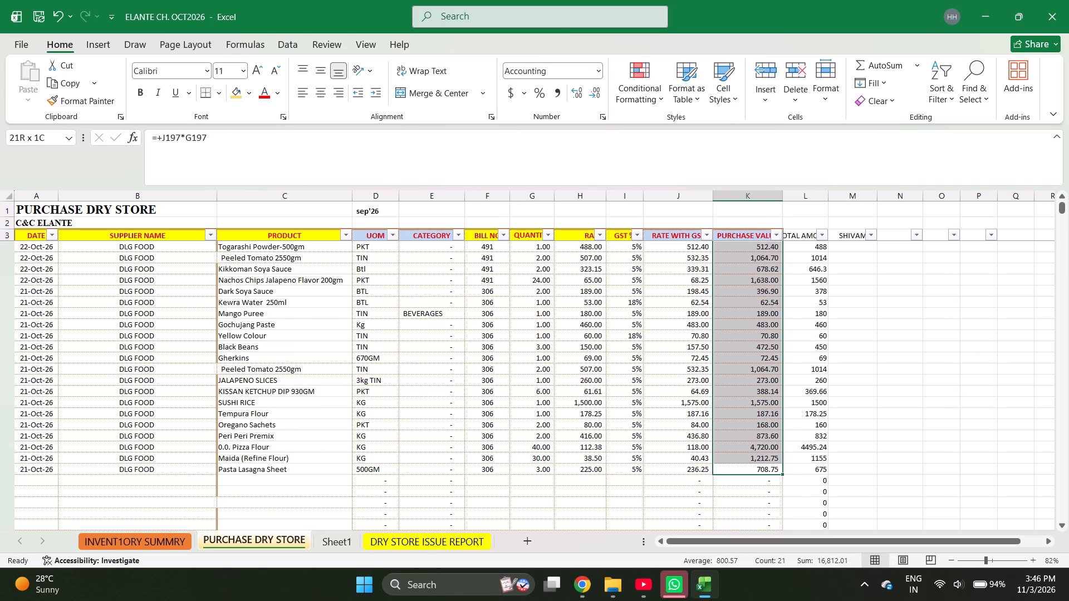
key(shift+Down)
key(shift+Down)
key(shift+Down)
key(shift+Down)
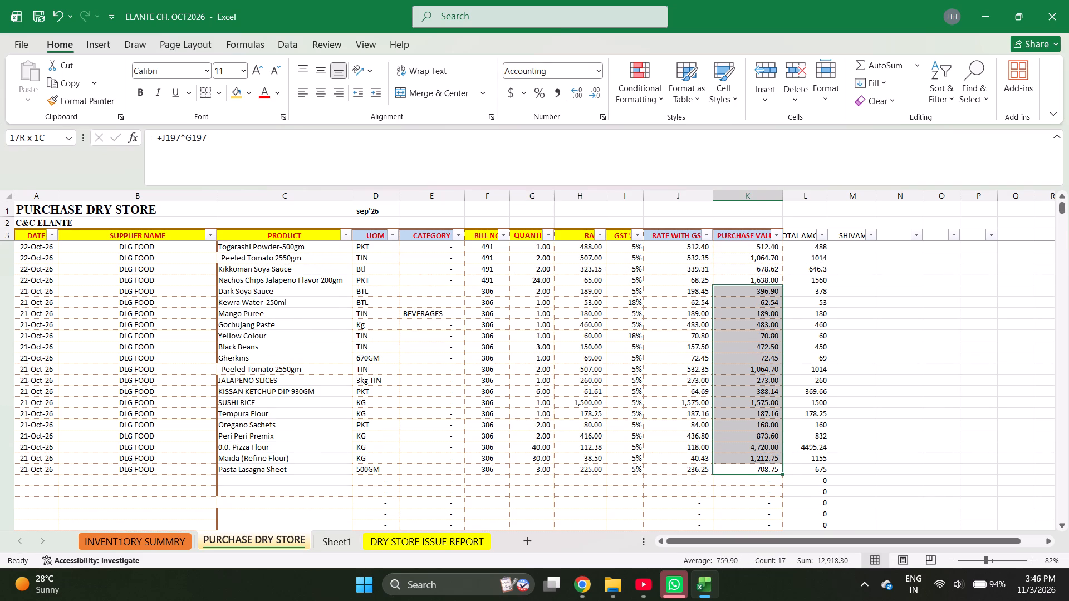
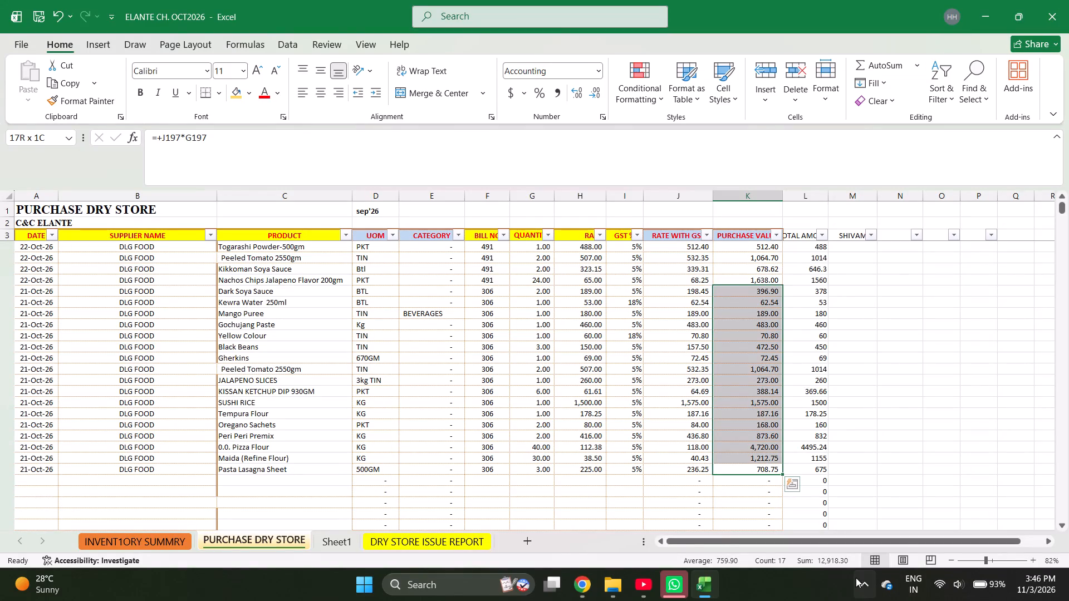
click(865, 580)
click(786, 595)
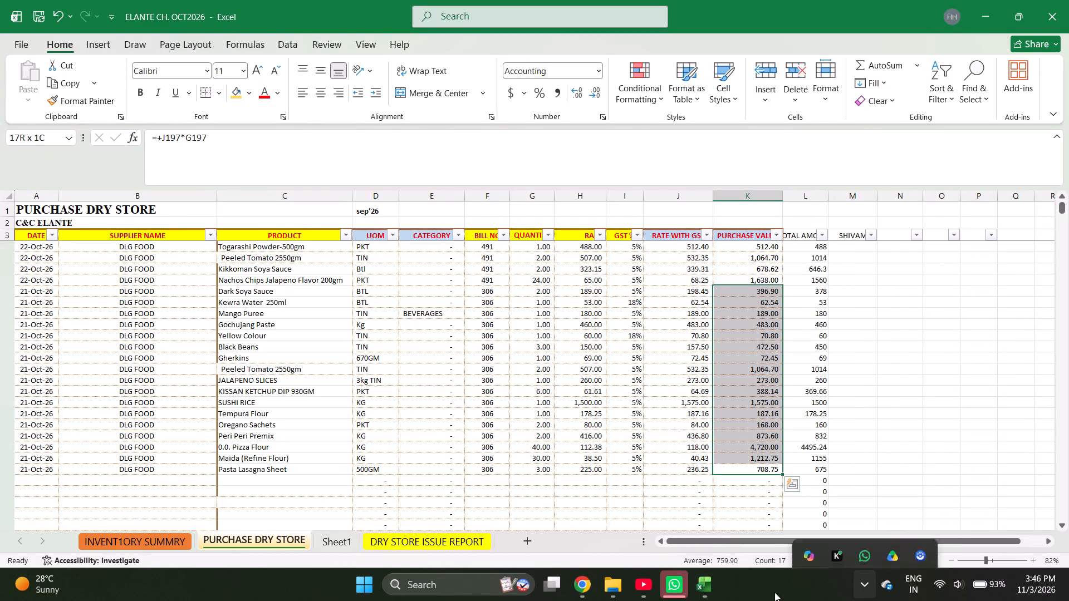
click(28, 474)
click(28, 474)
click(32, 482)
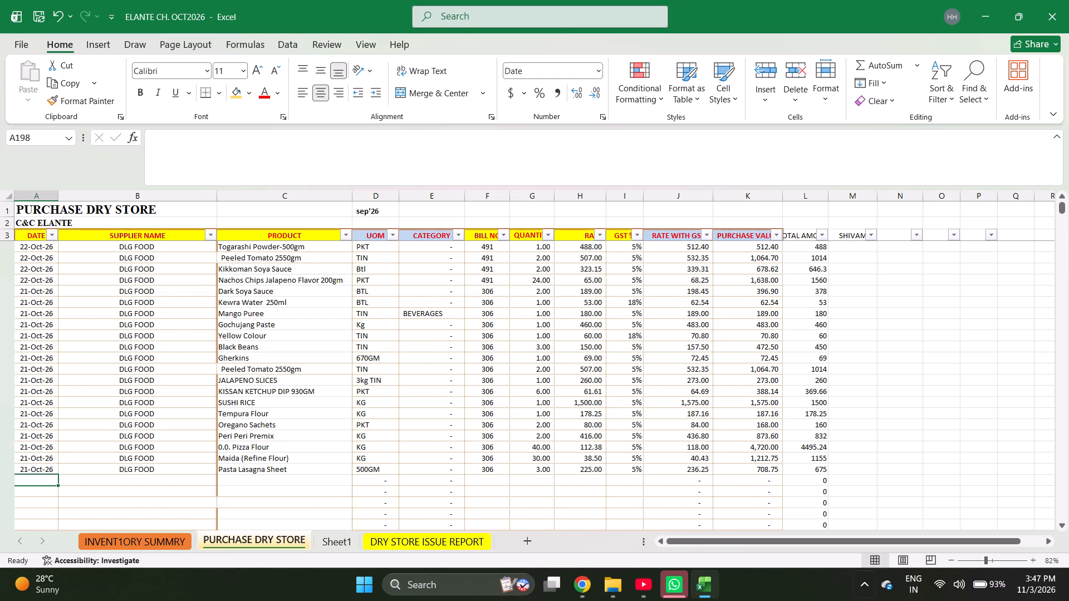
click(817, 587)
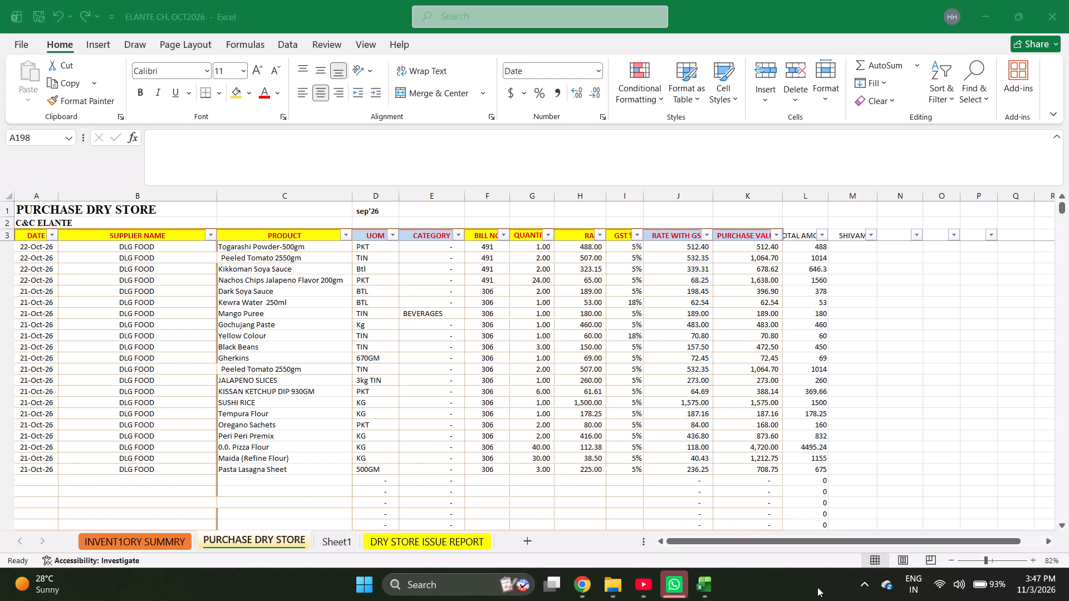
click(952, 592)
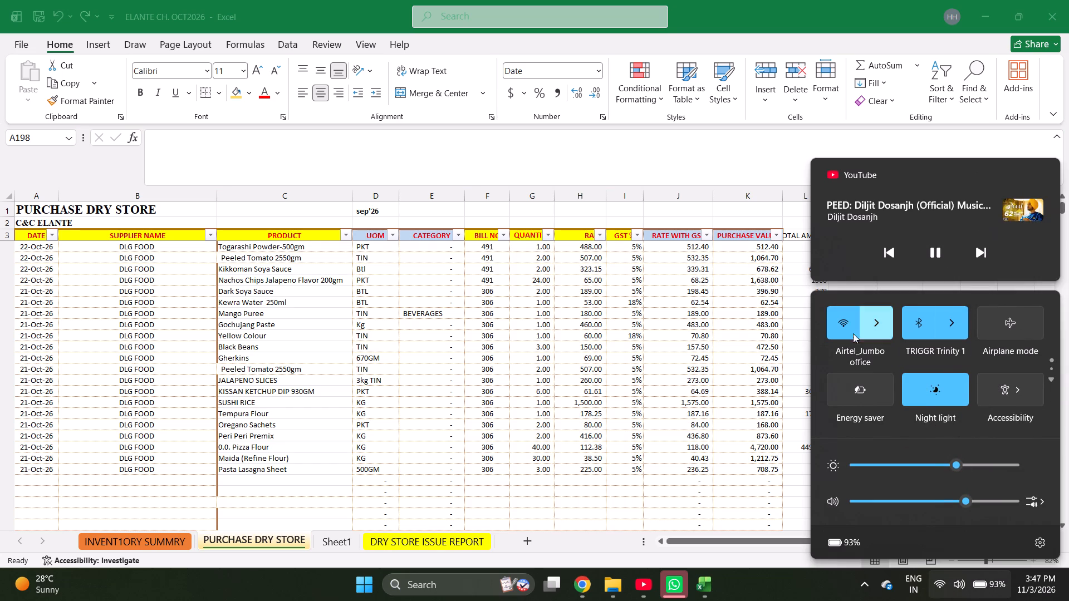
Start a new purchase row below Pasta Lasagna Sheet dated 17-Oct-26, with supplier DLG FOOD and product PANCO BREAD CRUMBS.
click(42, 482)
key(Left)
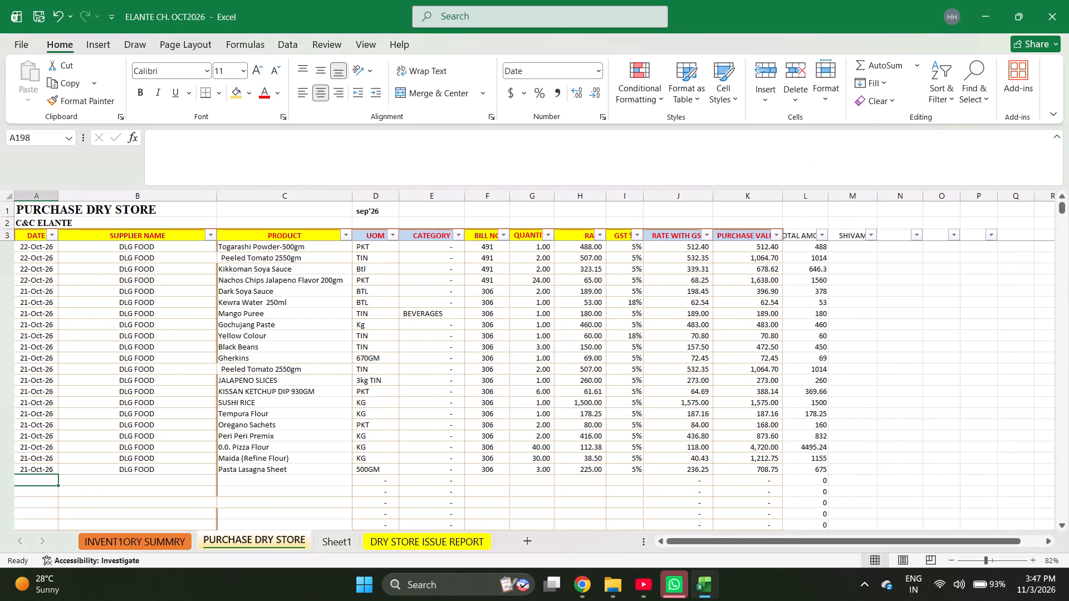
text(10-17-2026)
key(Right)
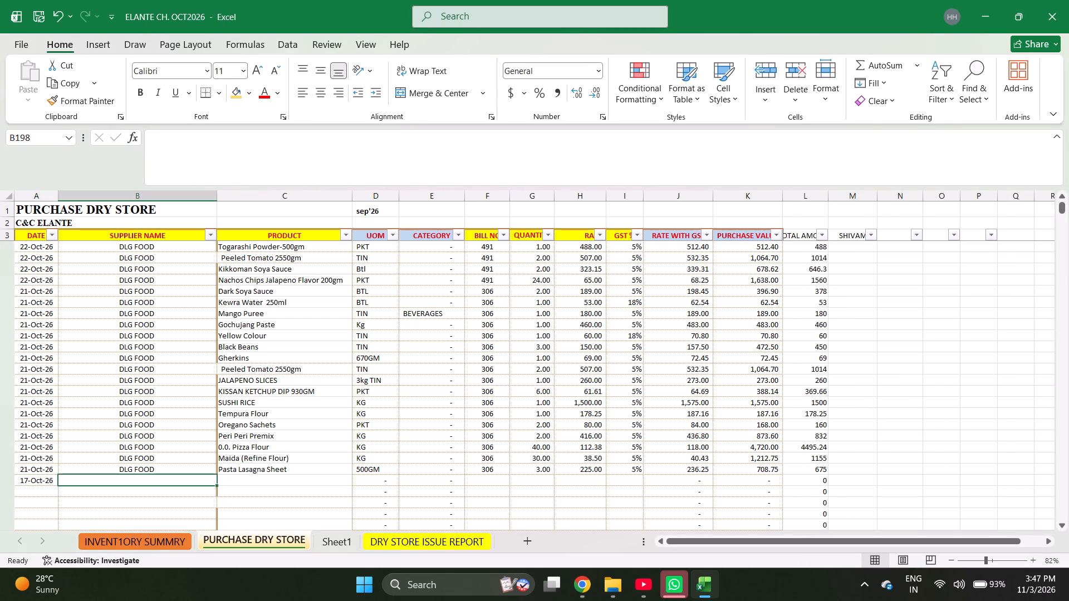
key(ctrl+d)
key(Right)
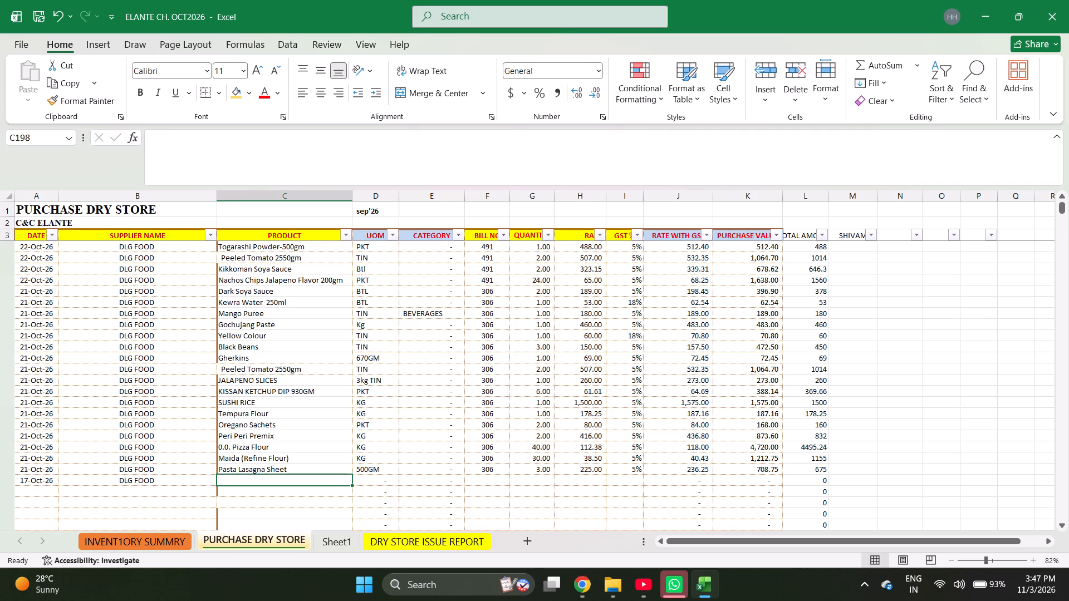
text(PANCO)
key(Return)
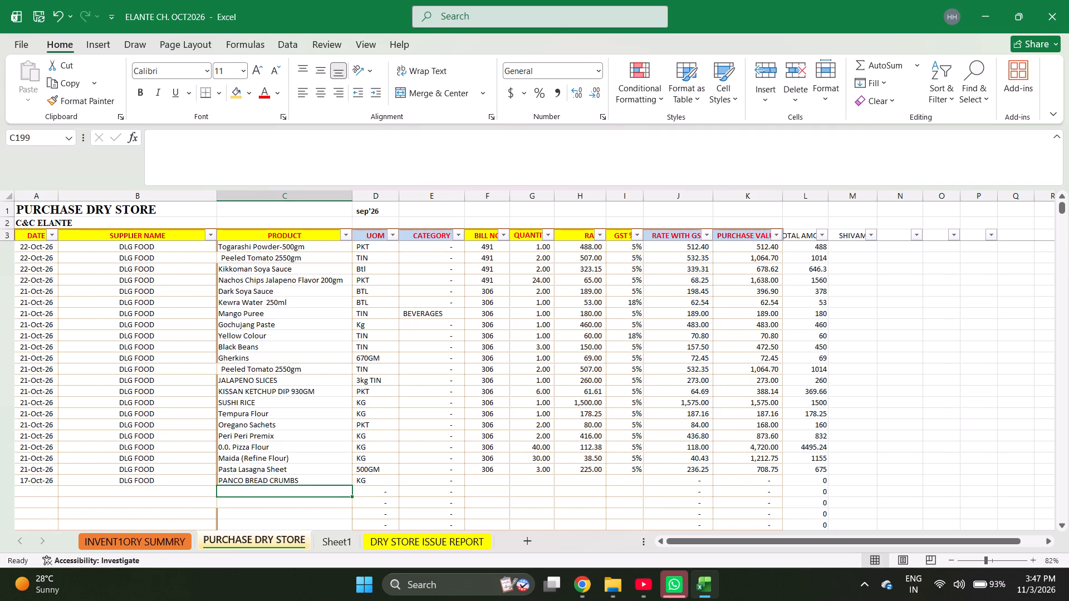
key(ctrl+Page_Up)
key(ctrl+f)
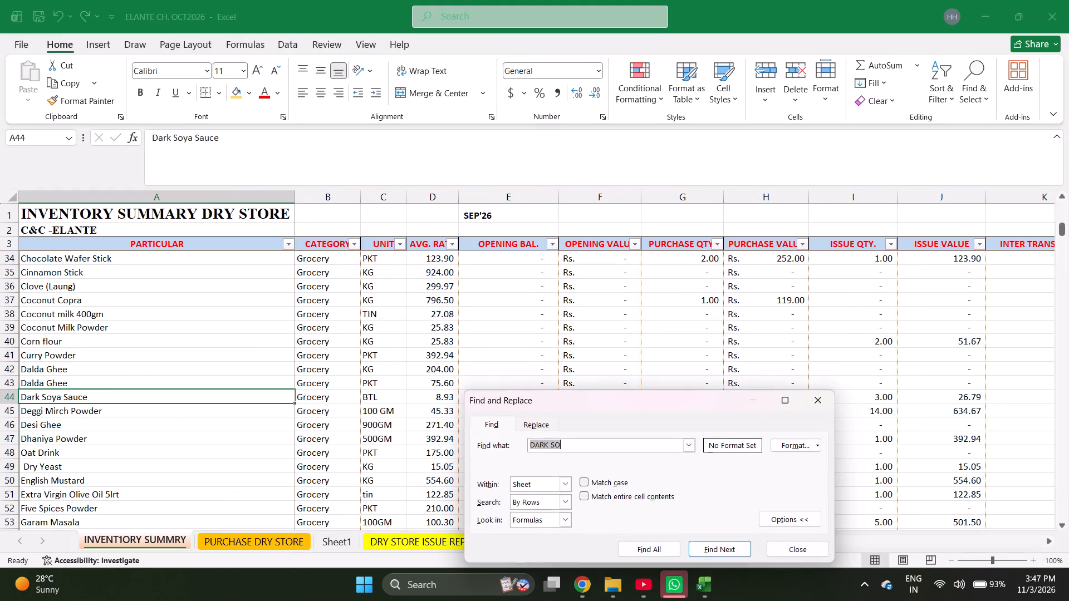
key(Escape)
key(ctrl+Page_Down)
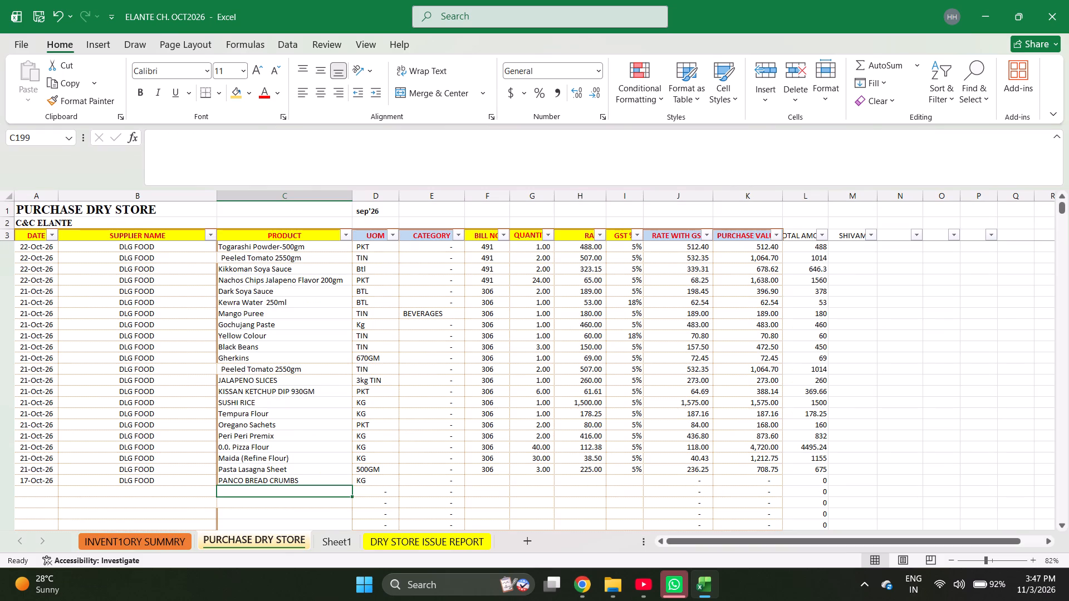
Enter Peeled Tomato 2550gm as the product in the row below PANCO BREAD CRUMBS.
key(p)
text(EEL)
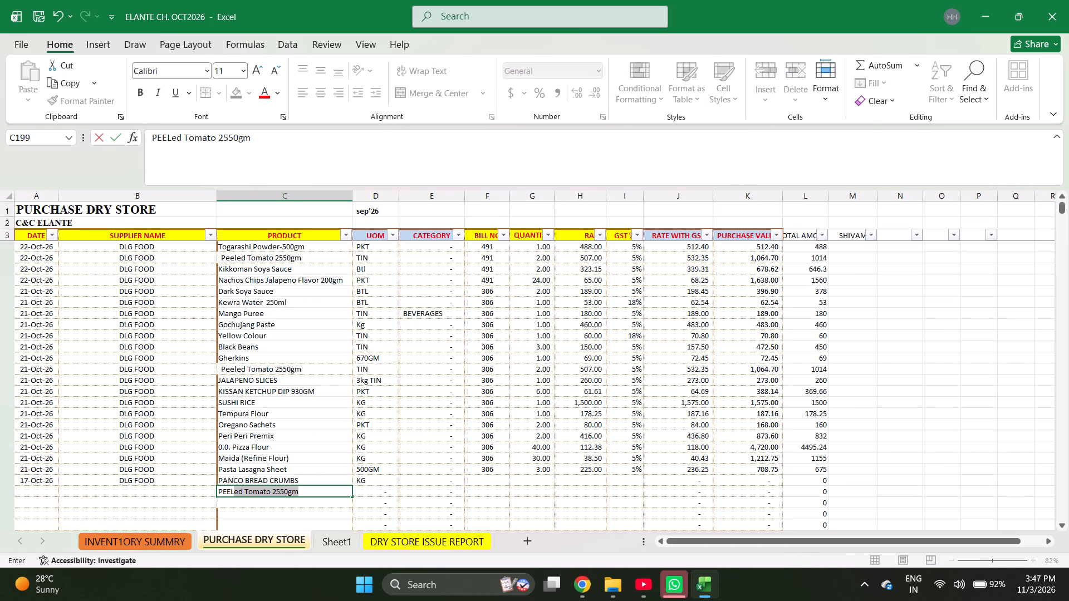
key(Return)
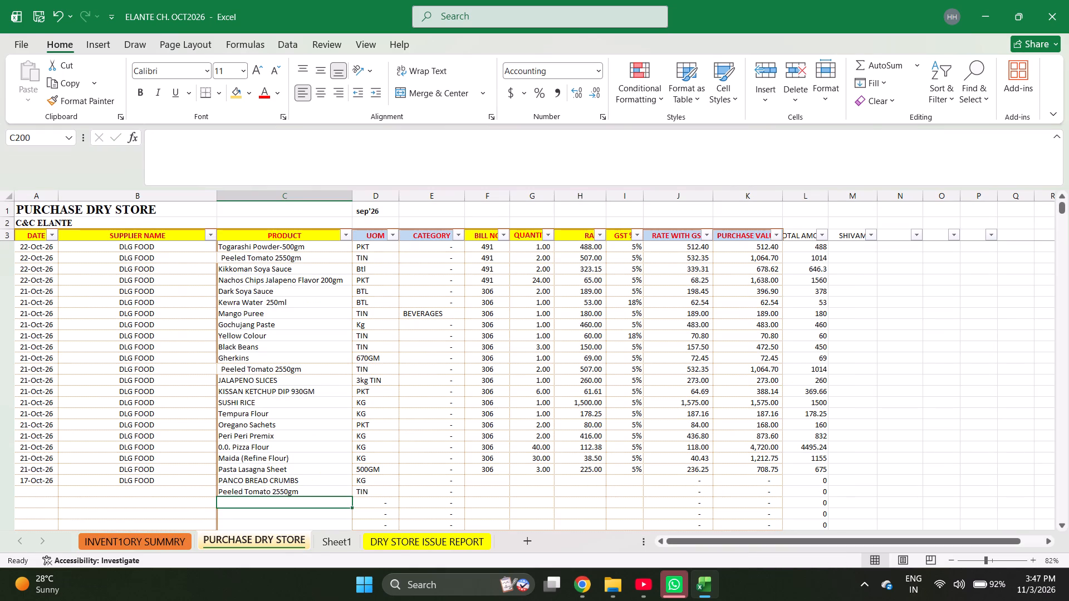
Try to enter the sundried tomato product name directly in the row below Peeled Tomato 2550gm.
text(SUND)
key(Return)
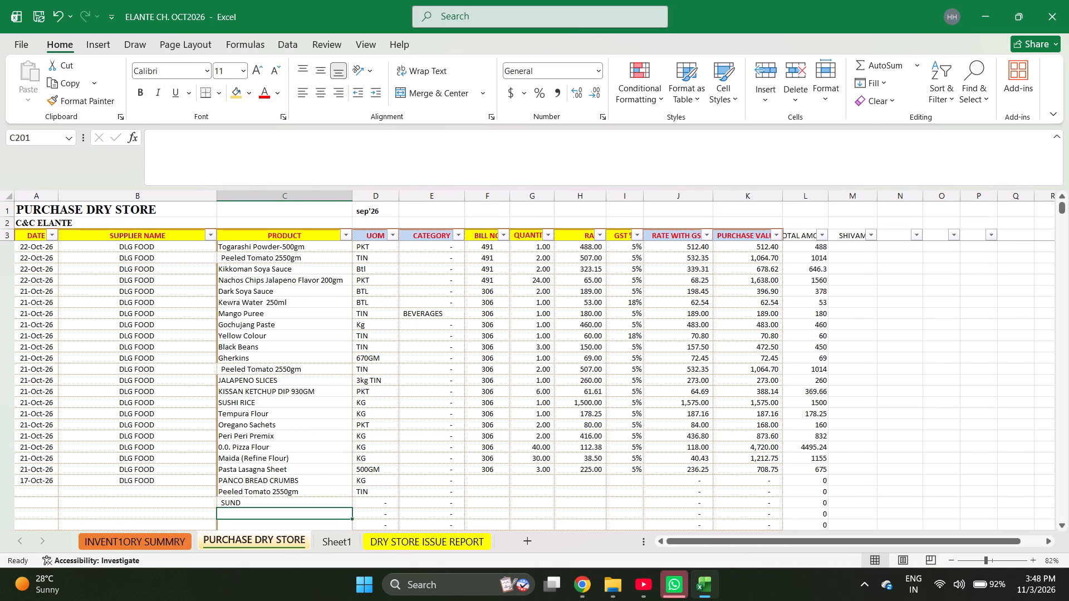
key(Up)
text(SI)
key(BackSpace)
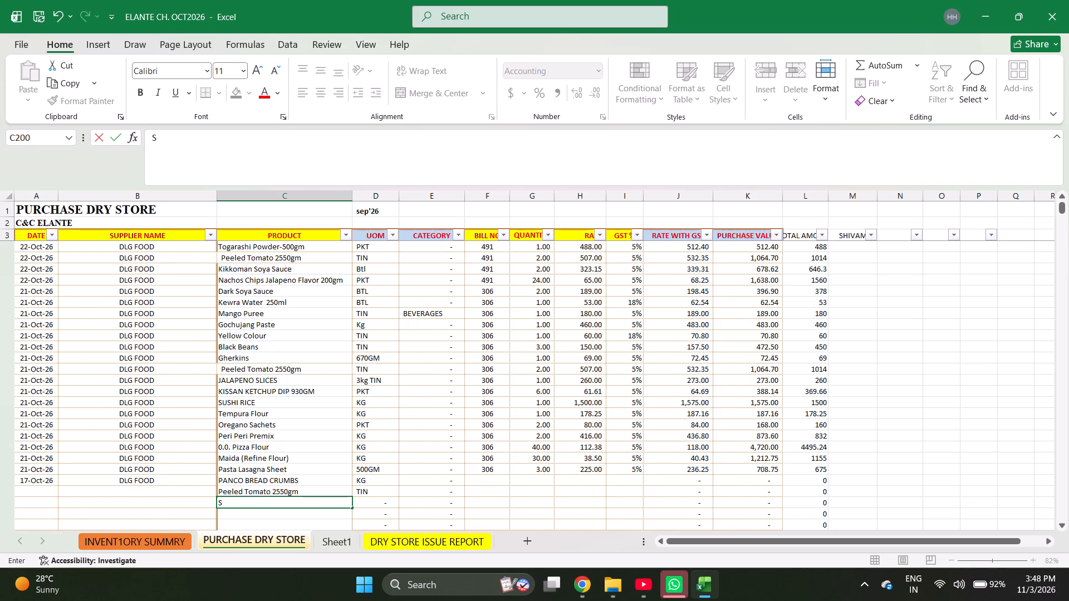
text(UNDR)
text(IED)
Find SunDried Tomato 285gm in the inventory summary sheet and copy it into the product cell below Peeled Tomato 2550gm.
key(ctrl+Page_Up)
key(ctrl+f)
text(SUN)
key(Return)
key(Escape)
key(ctrl+c)
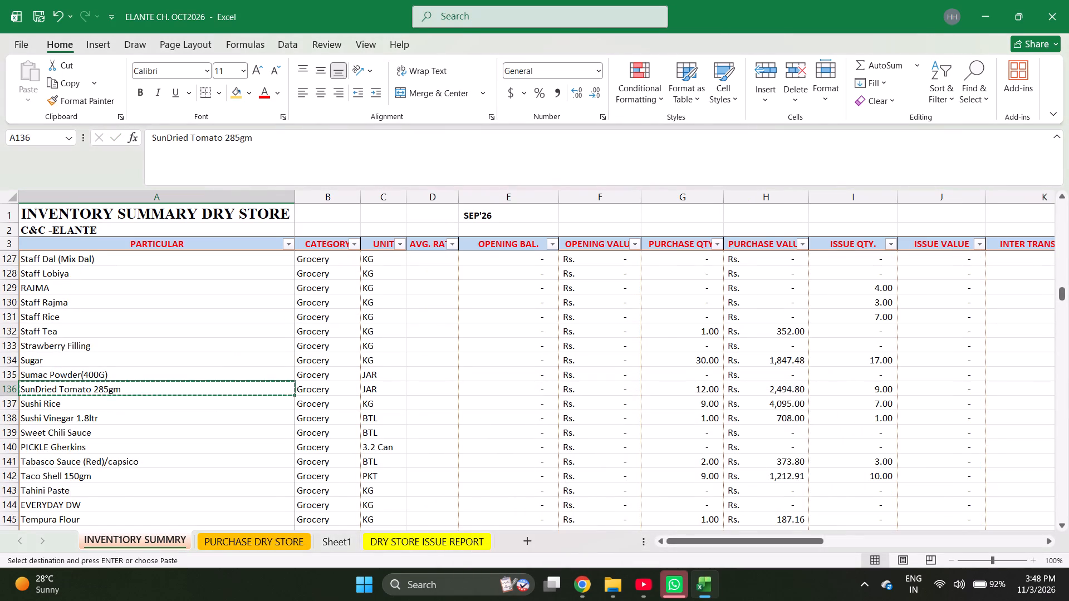
key(ctrl+Page_Down)
key(Return)
key(Return)
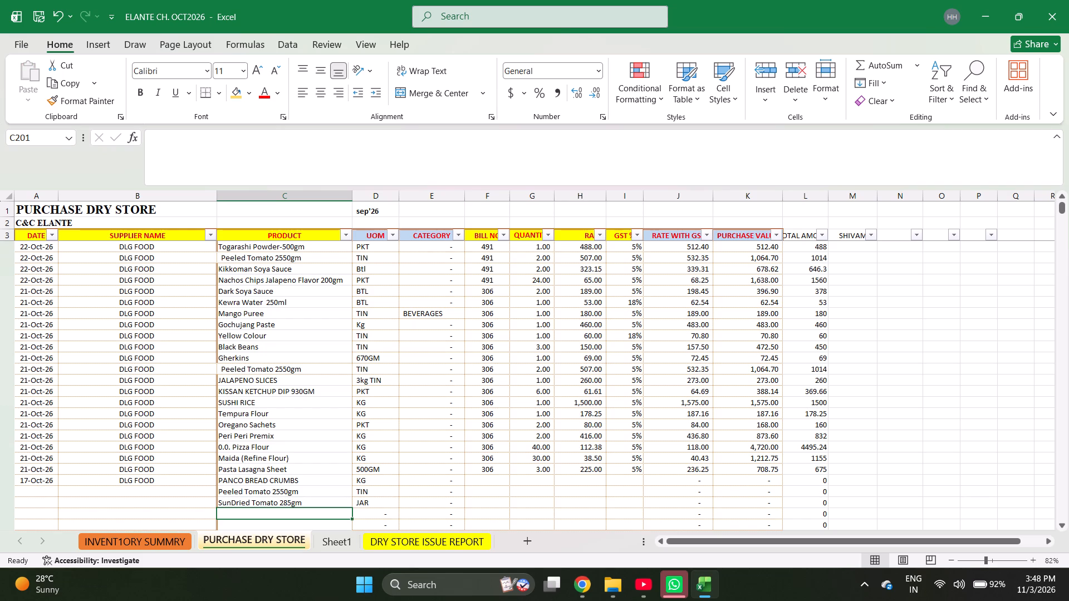
Find PRESERVED BLACK BEANS in the inventory summary sheet and copy it into the product cell below SunDried Tomato 285gm.
key(ctrl+Page_Up)
key(ctrl+f)
text(BEAN)
key(Return)
key(Escape)
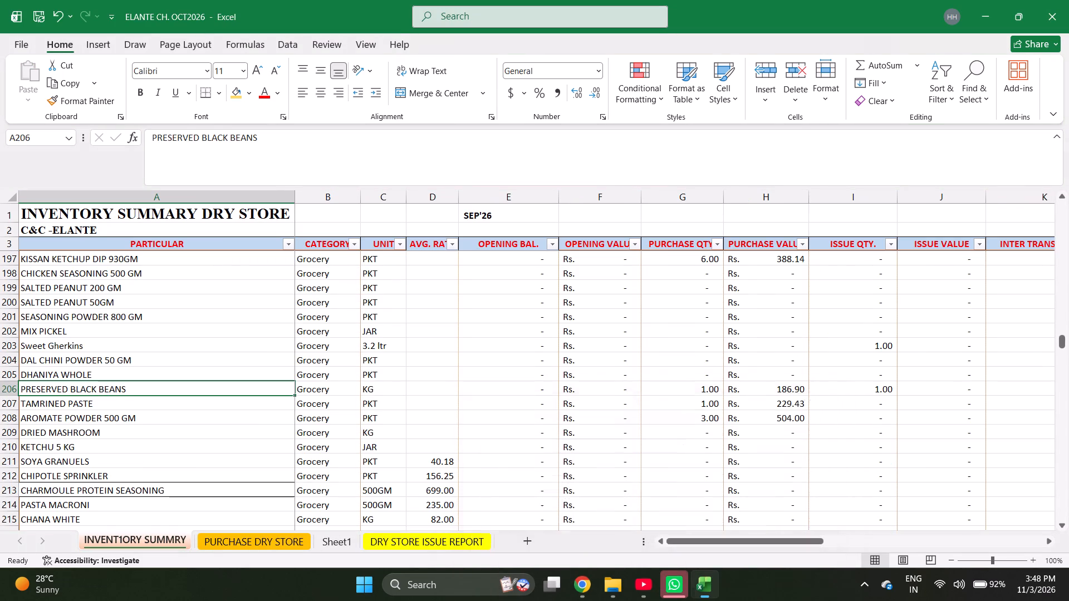
key(ctrl+c)
key(ctrl+Page_Down)
key(Return)
key(Return)
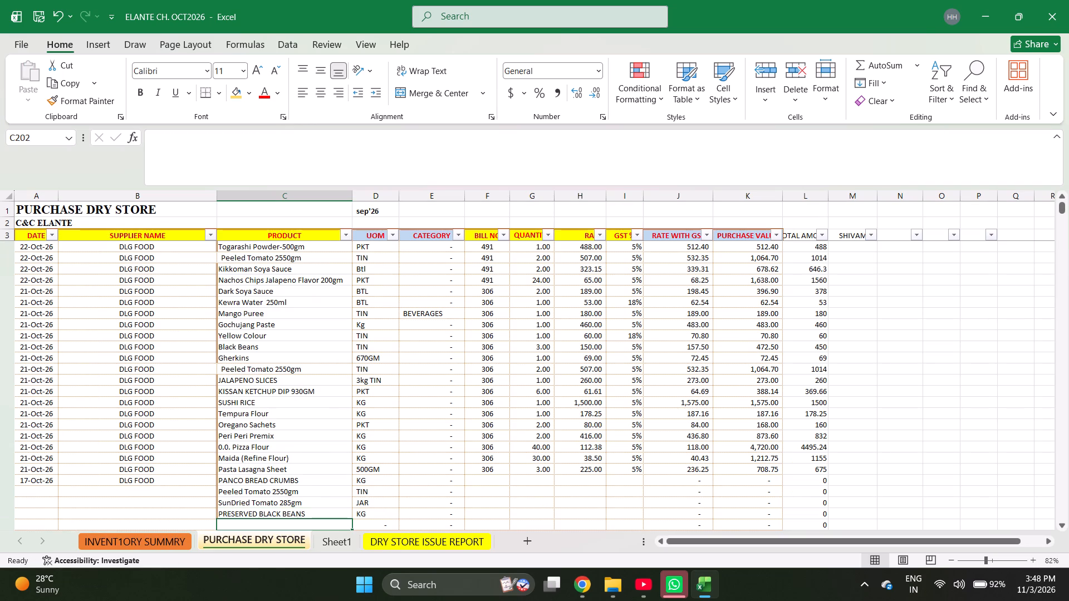
Enter Peri Peri Premix and TOMATO PUREE as the products in the two rows below PRESERVED BLACK BEANS.
text(PERI)
key(space)
key(Return)
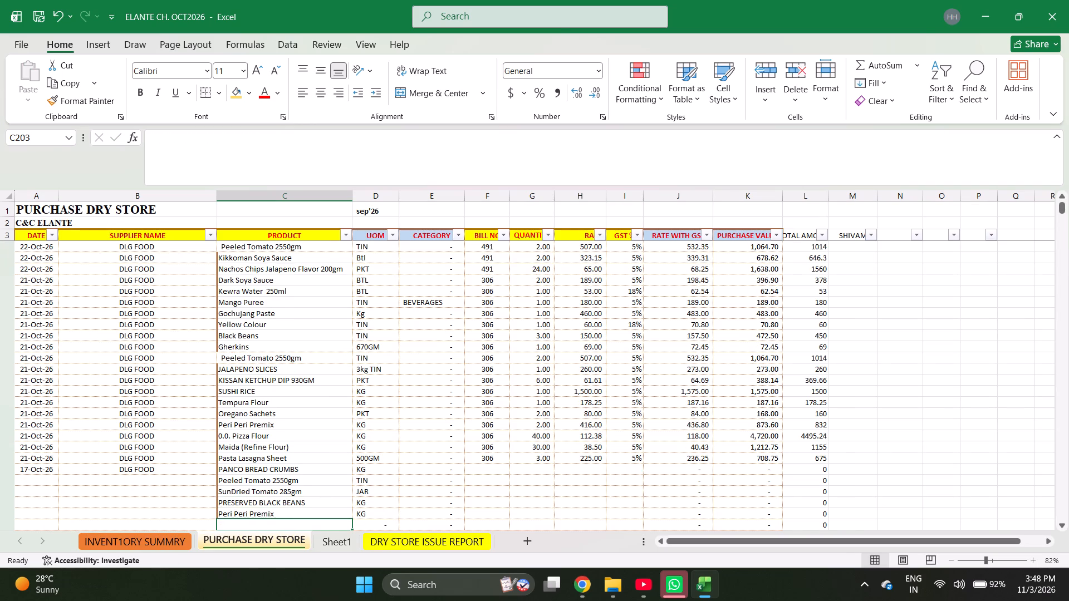
text(TOMA)
text(TO PU)
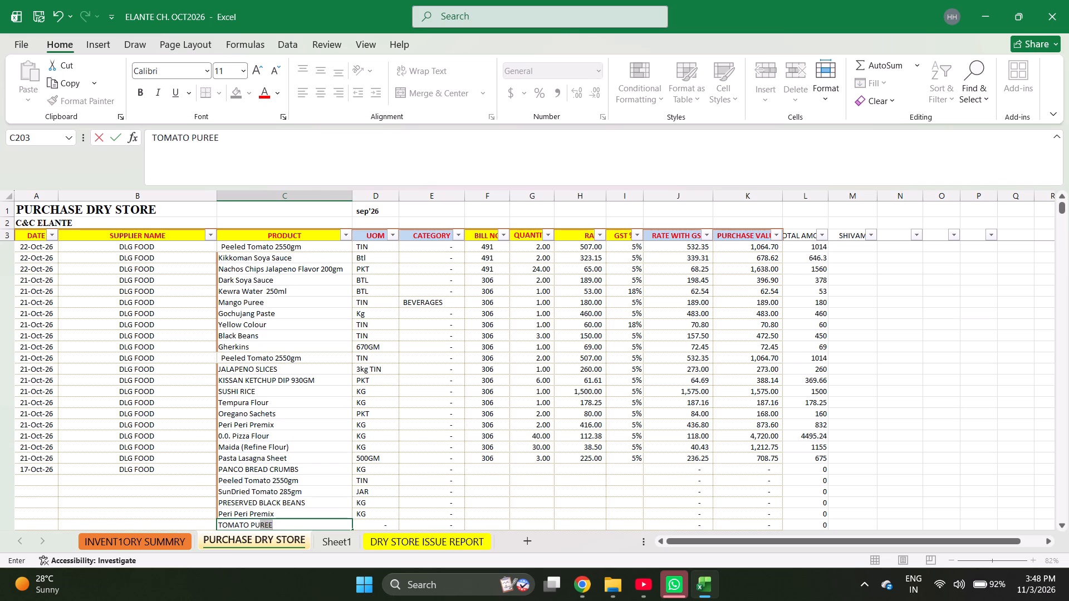
key(Return)
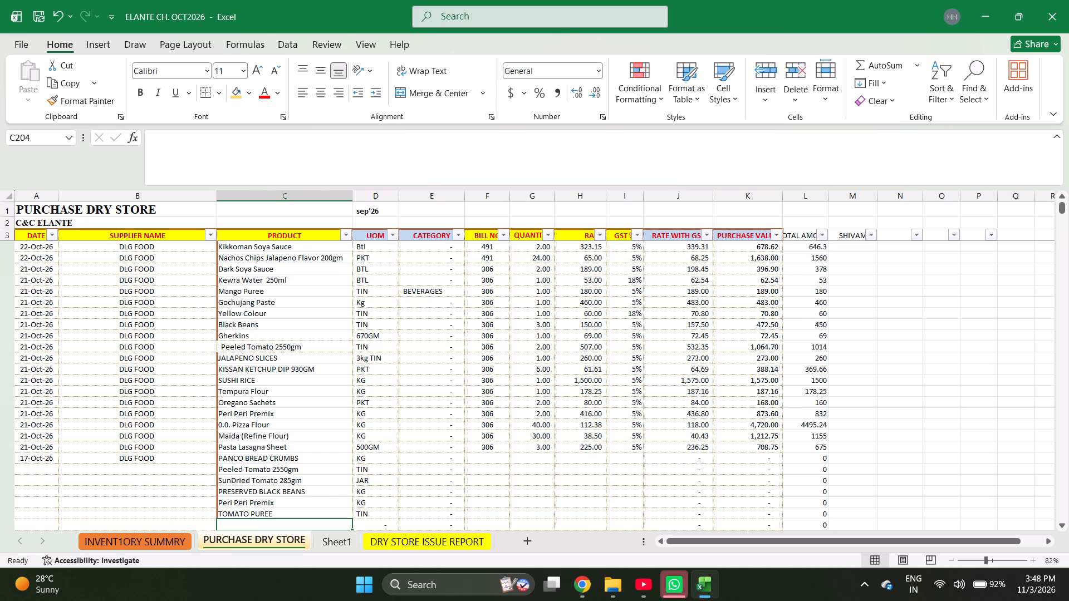
List the juices Cranberry Juice, ORANGE JUICE and PINEAPPLE JUICE in the product column below TOMATO PUREE.
text(CRSN)
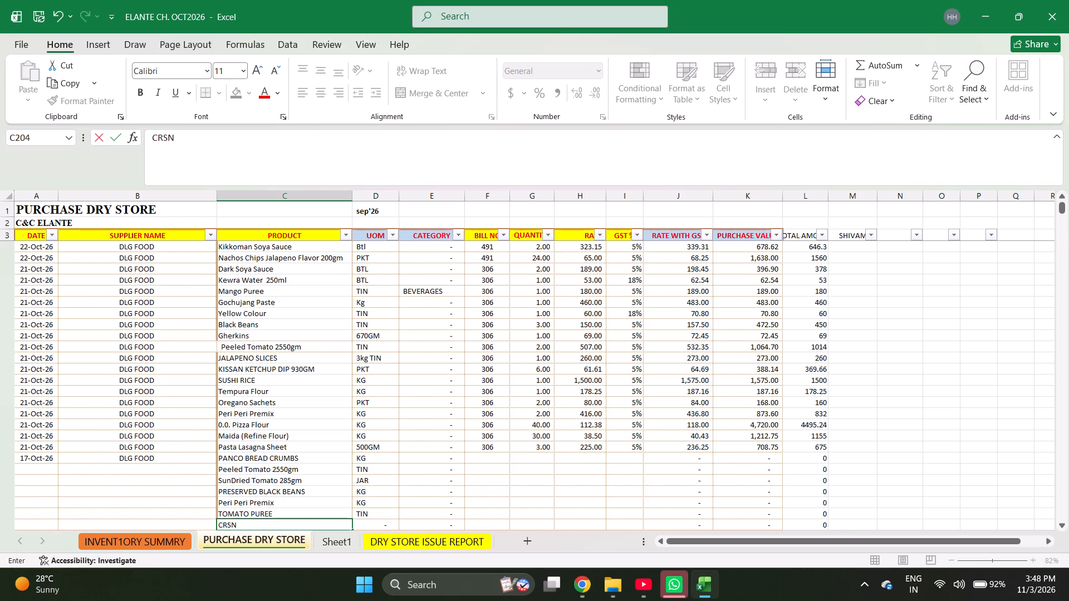
key(BackSpace)
key(BackSpace)
key(BackSpace)
key(r)
key(Return)
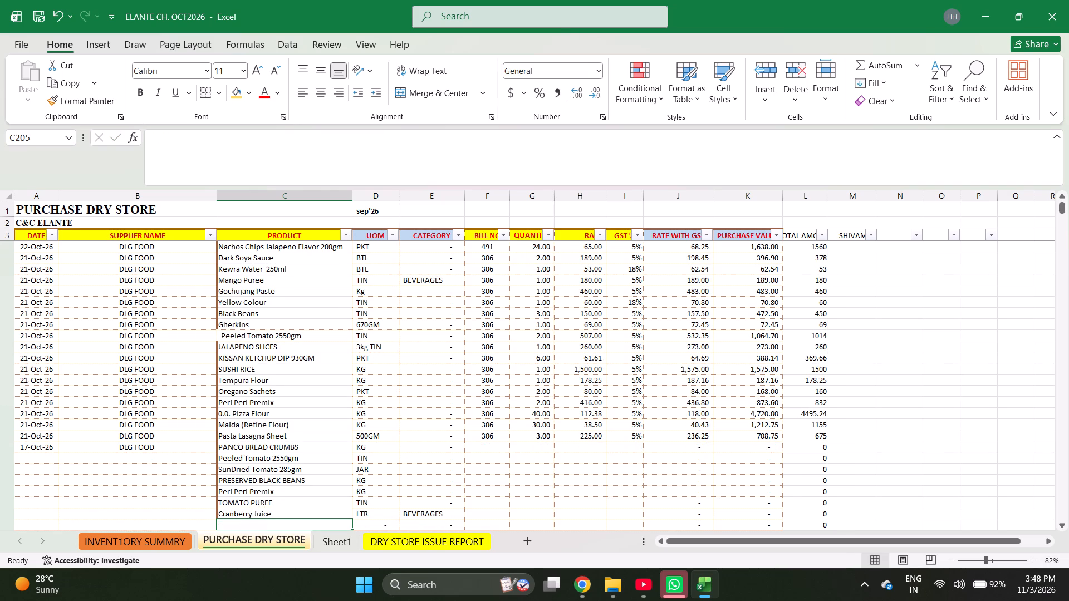
text(ORANGE)
key(space)
key(Return)
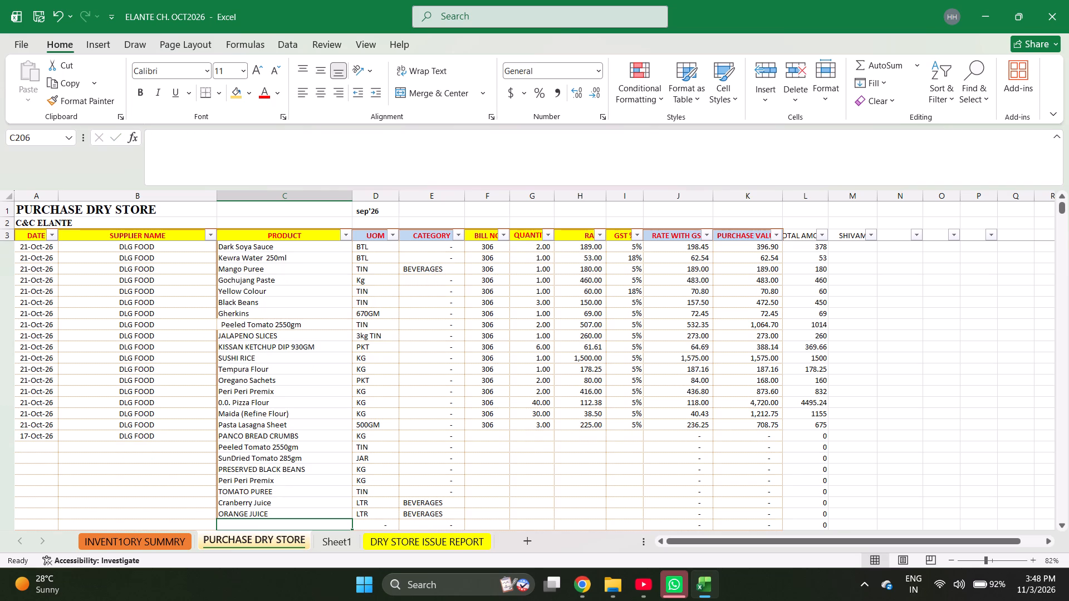
text(PINE)
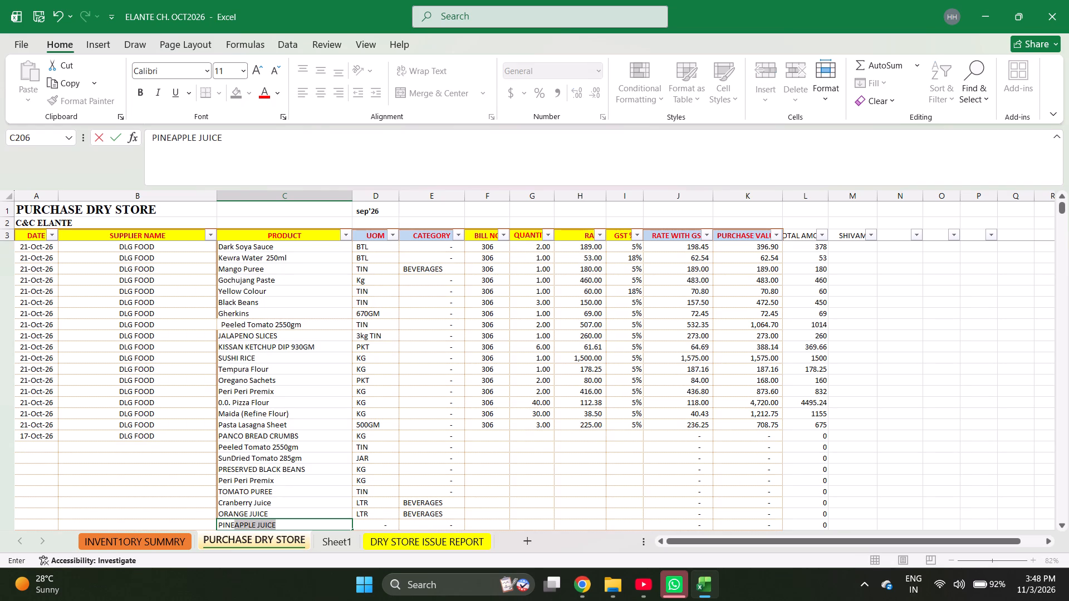
key(Return)
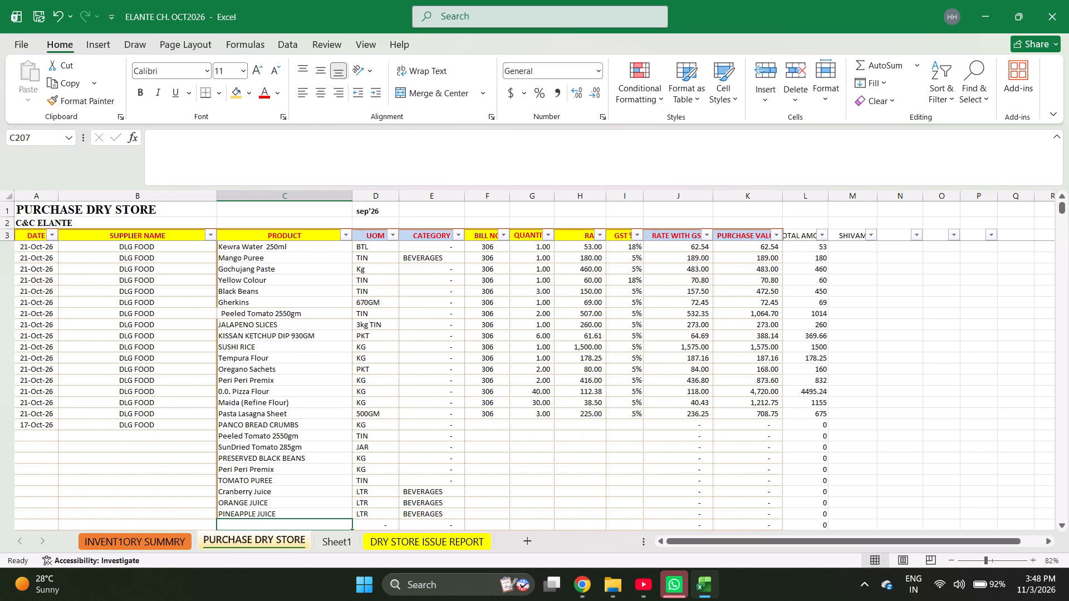
Enter Mayonnaise as the product in the row below PINEAPPLE JUICE.
text(MAYONI)
key(Return)
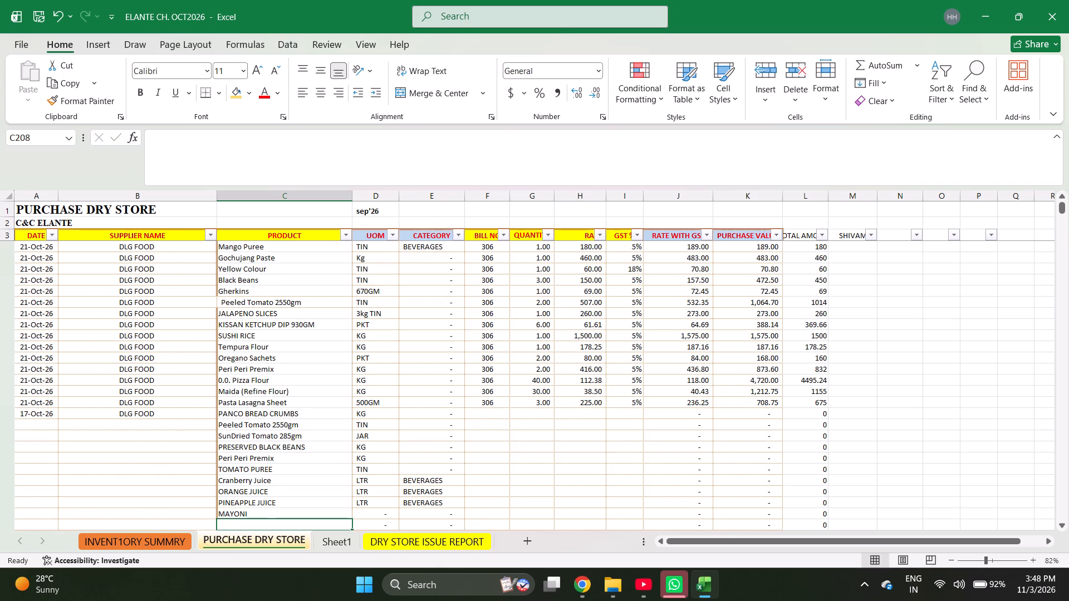
key(Up)
text(MAYON)
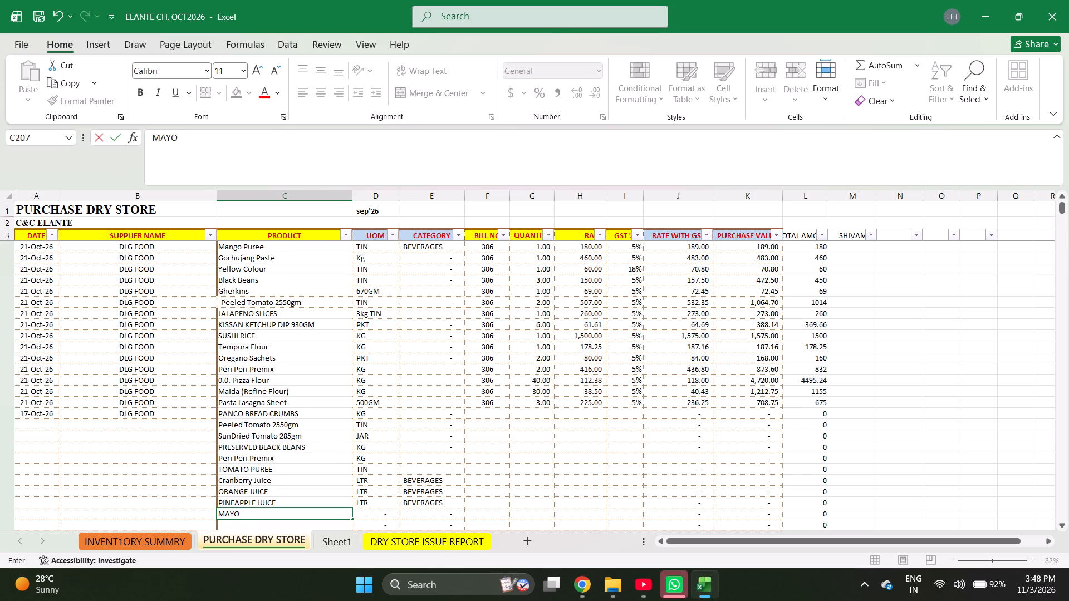
key(Return)
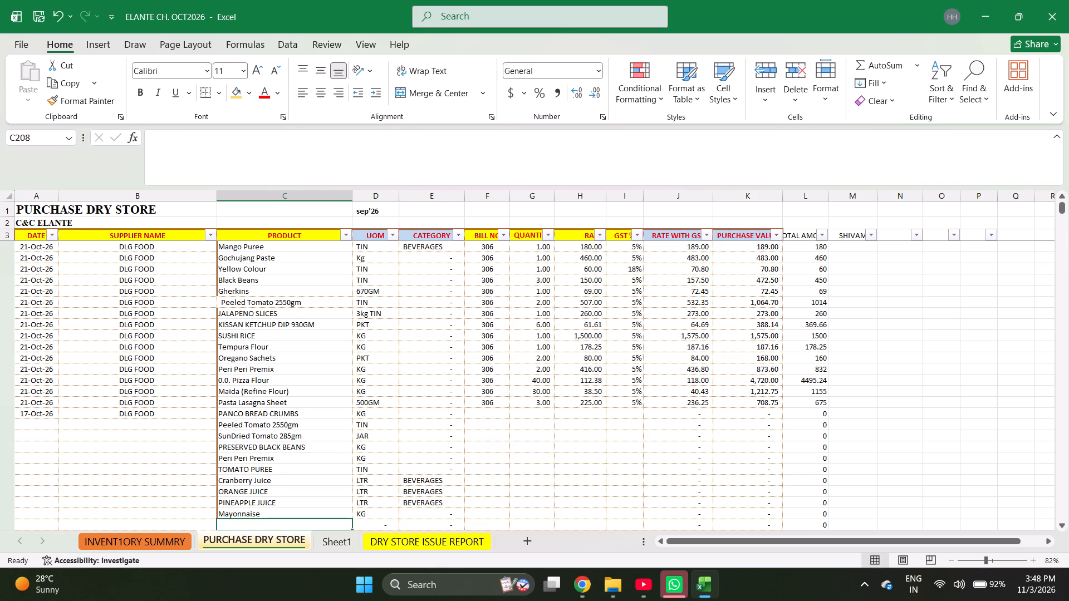
Enter COKE and diet coke as the products in the two rows below Mayonnaise.
text(COKE)
key(Return)
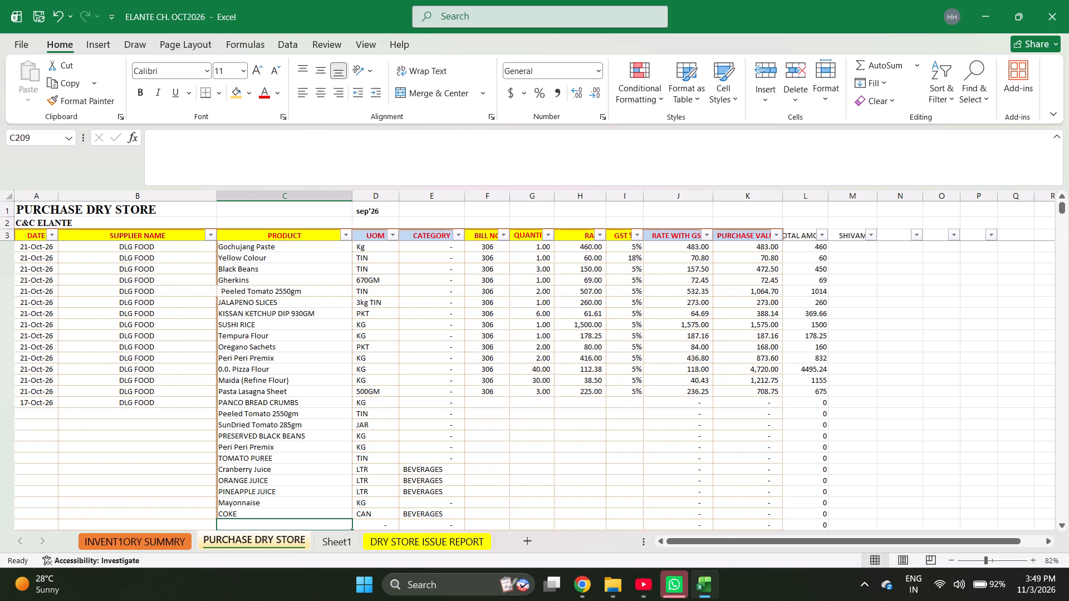
text(DIET)
key(space)
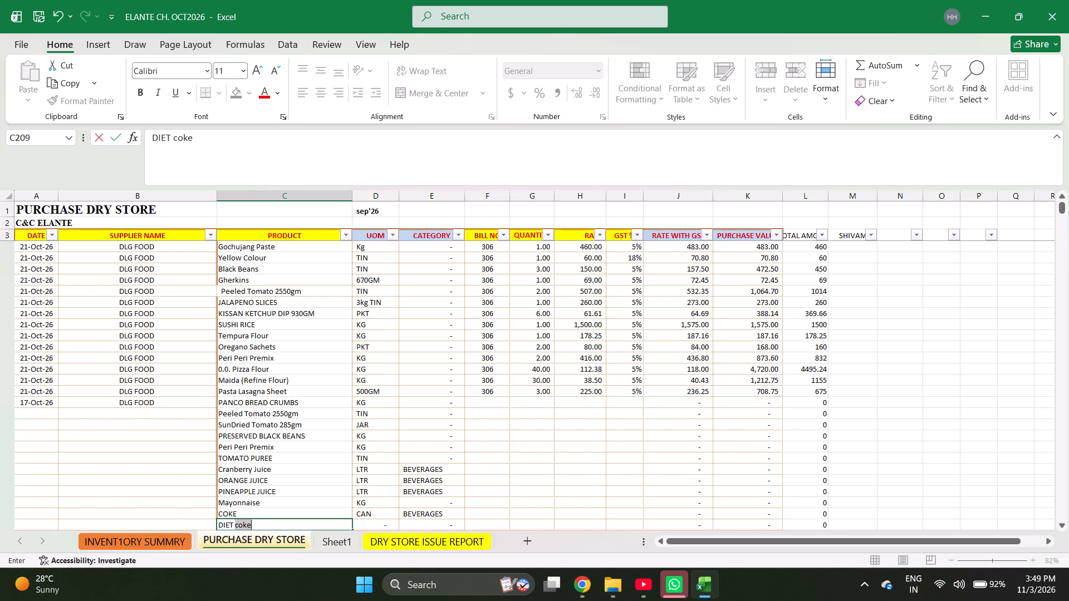
key(Return)
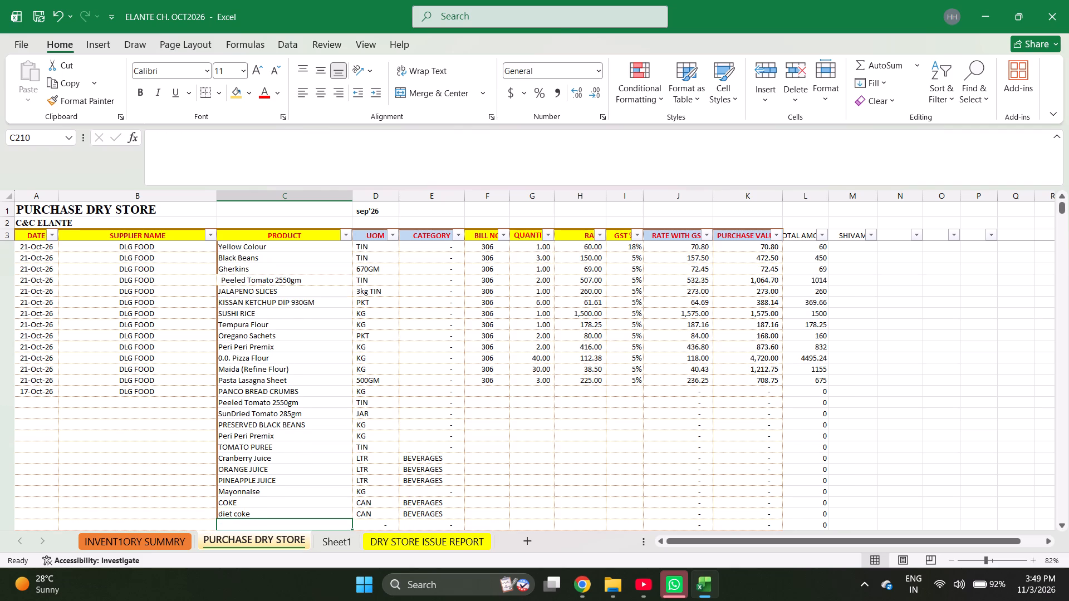
Enter CHEF CAP, SALT and Chili Flakes as the products in the three rows below diet coke.
text(CHEF CAP)
key(Return)
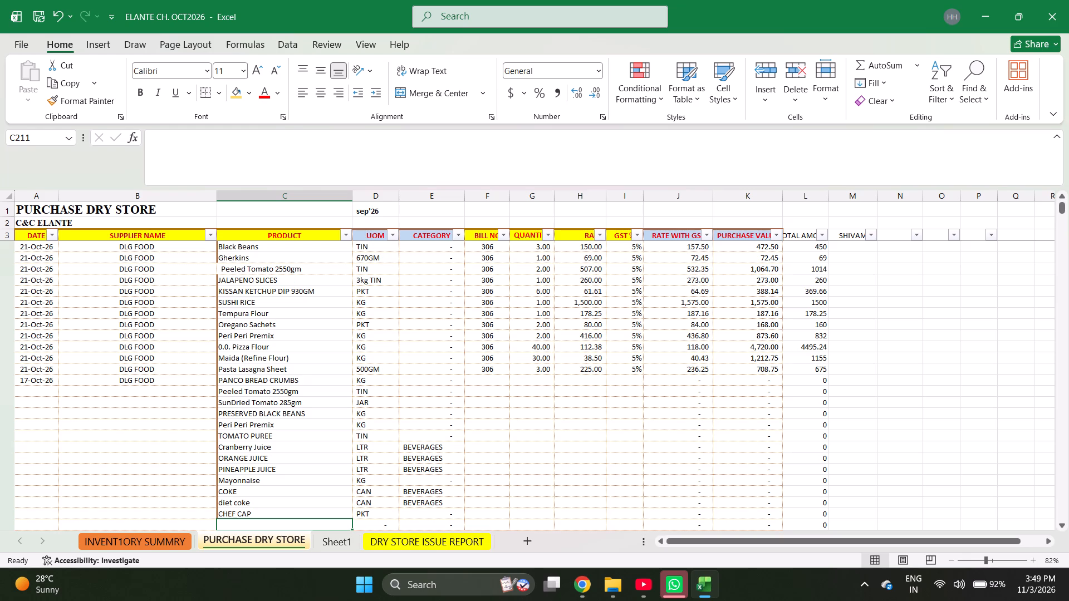
text(SALT)
key(Return)
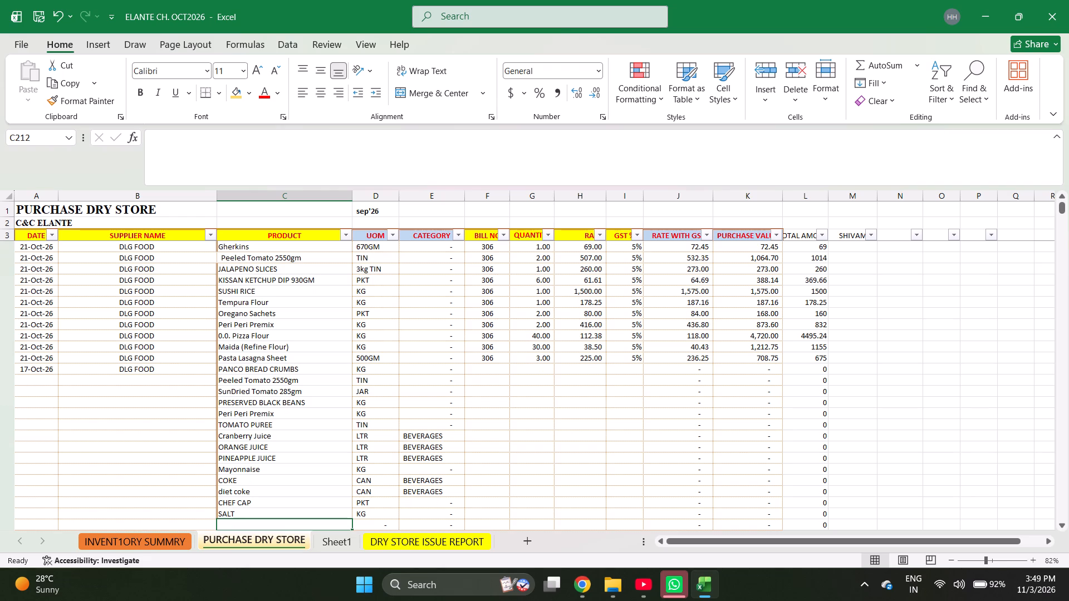
text(CHIL)
key(Return)
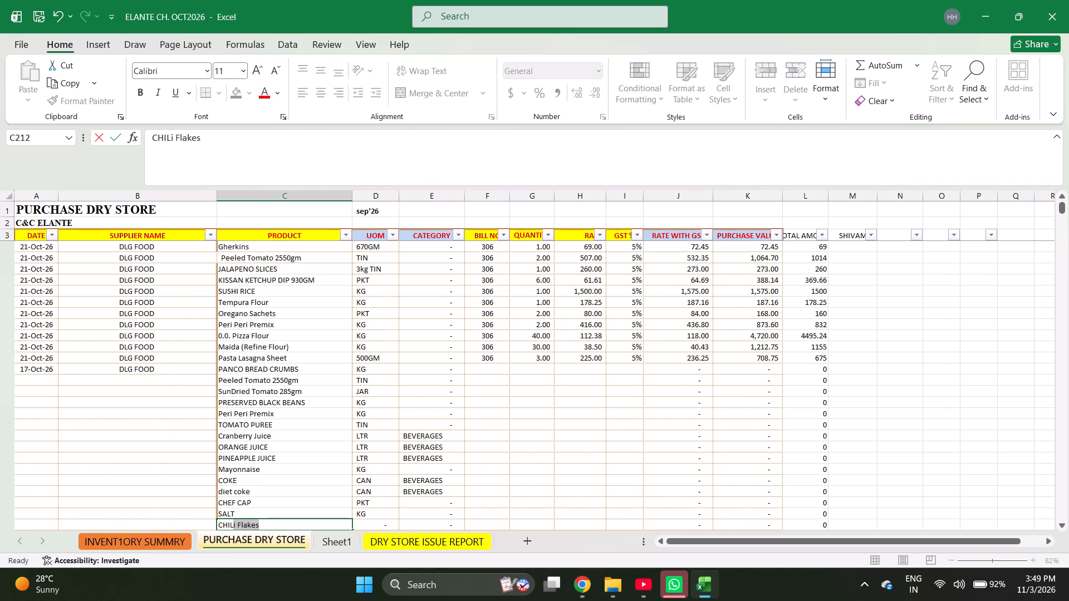
Select the 17-Oct-26 product entries from PANCO BREAD CRUMBS down to Chili Flakes to check how many are listed.
key(Left)
key(ctrl+Up)
key(Right)
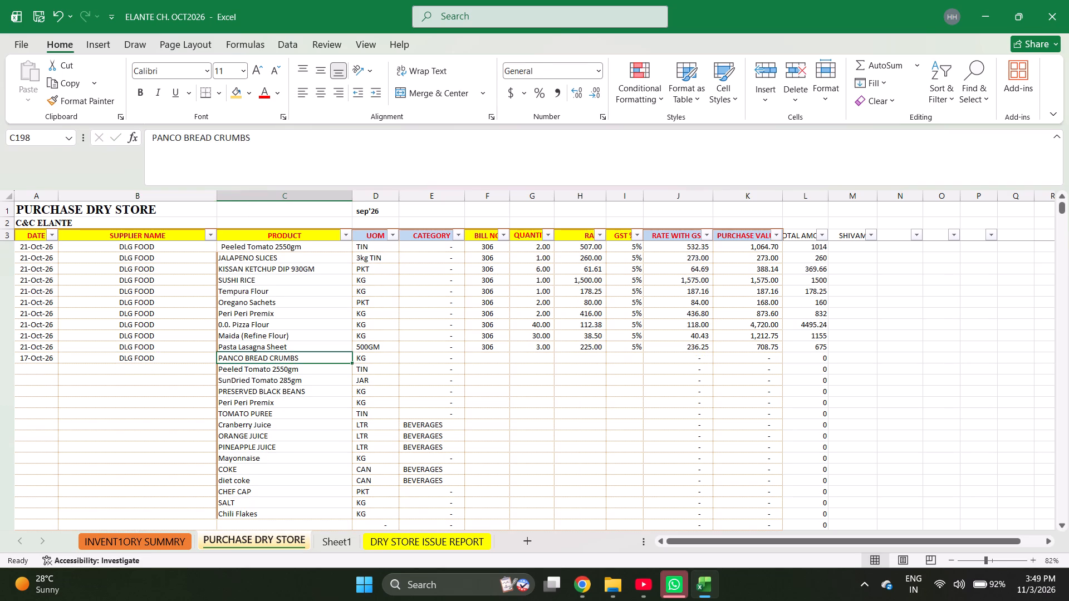
key(shift+Down)
key(ctrl+shift+Down)
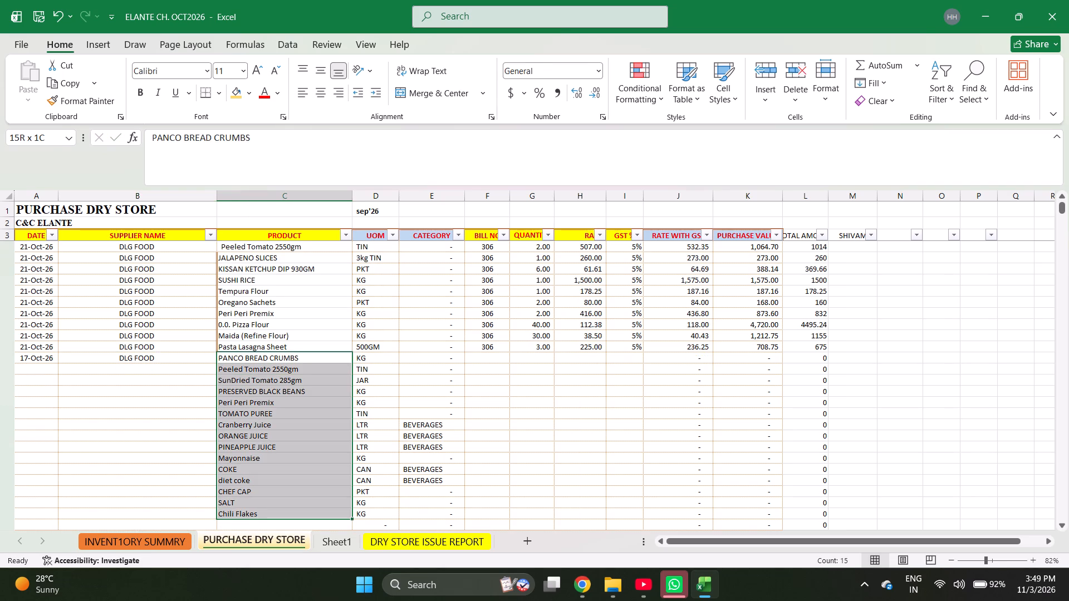
Filter the BILL NO column to bill 9925.
click(479, 363)
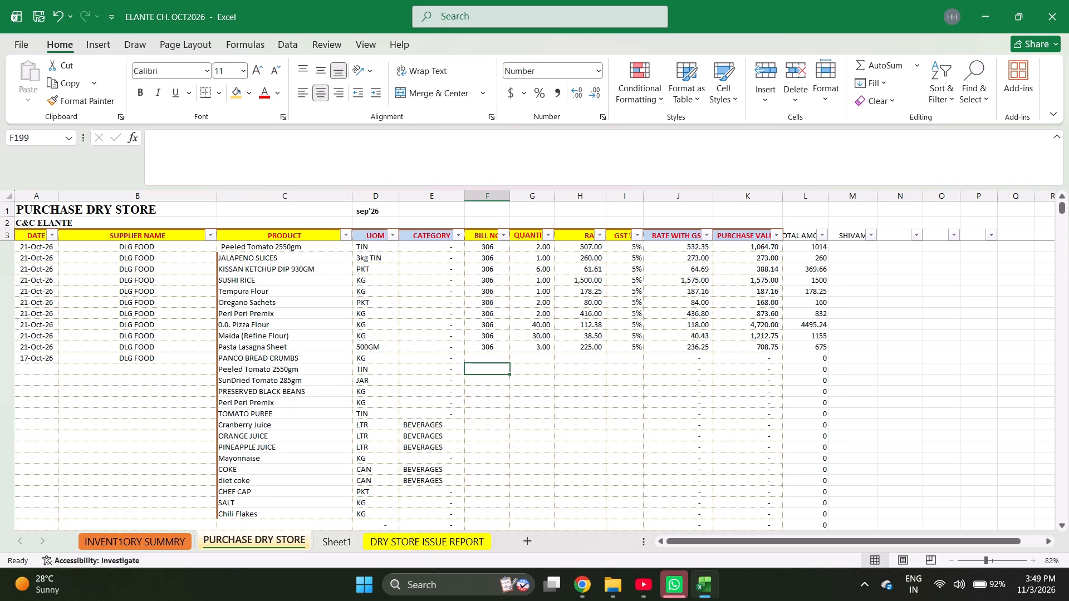
click(503, 235)
key(e)
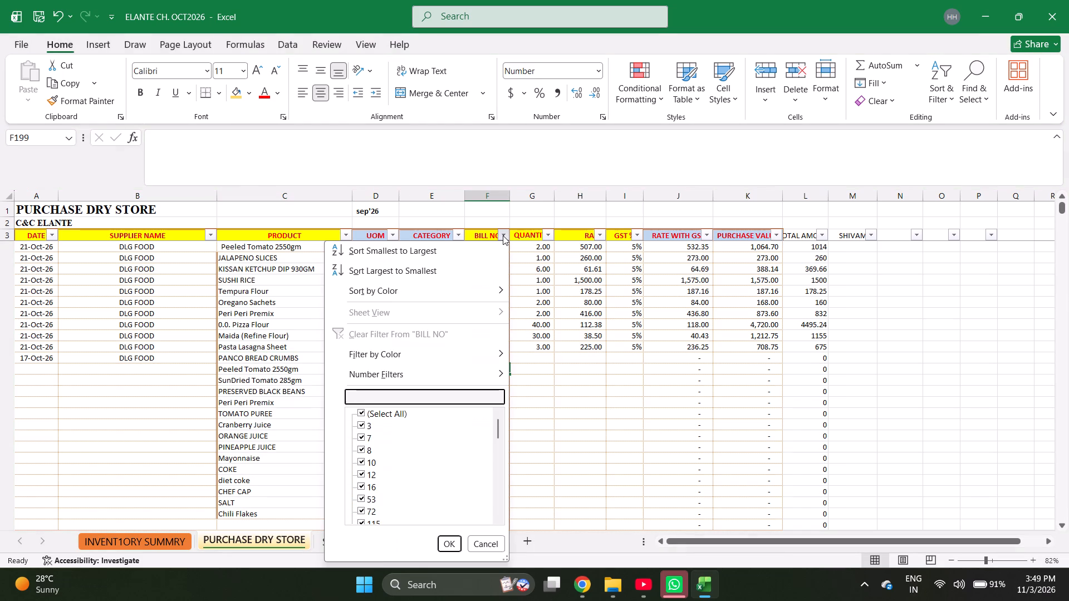
text(9925)
key(Return)
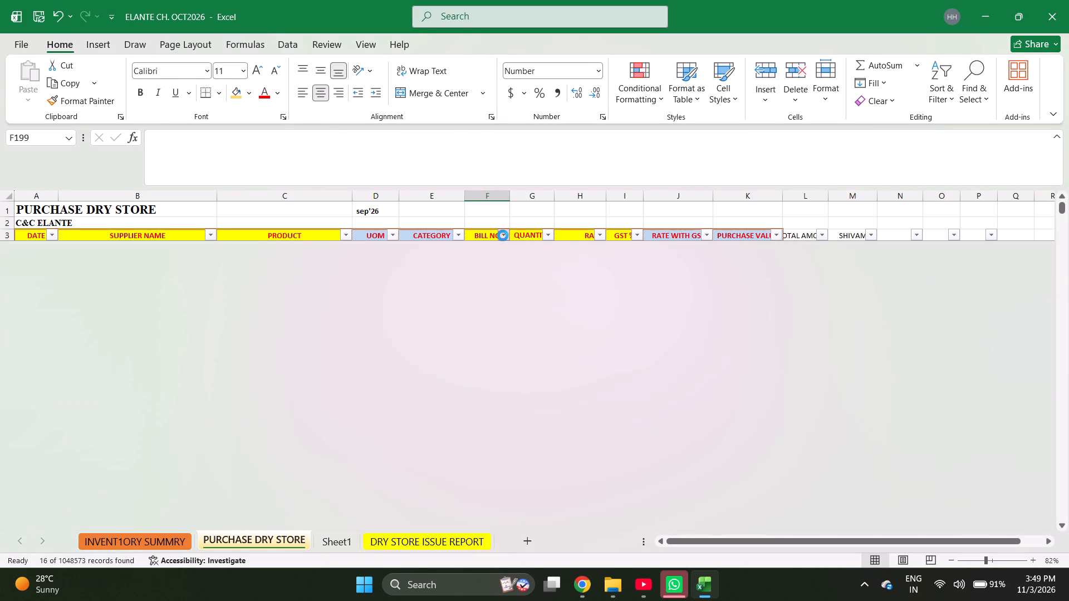
scroll(503, 235, up, 2)
scroll(509, 287, up, 1)
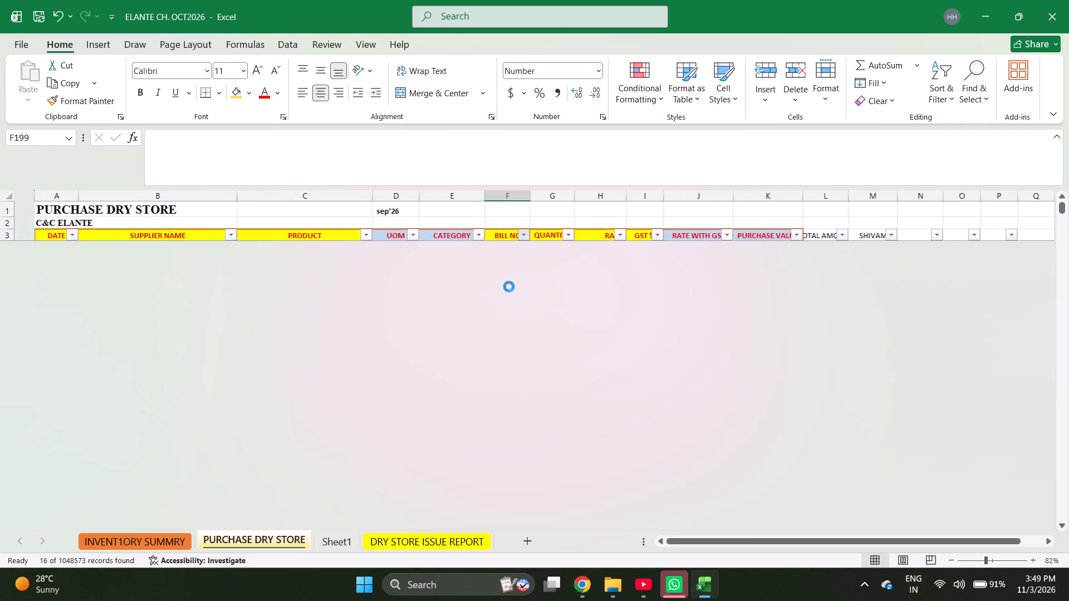
scroll(509, 287, left, 1)
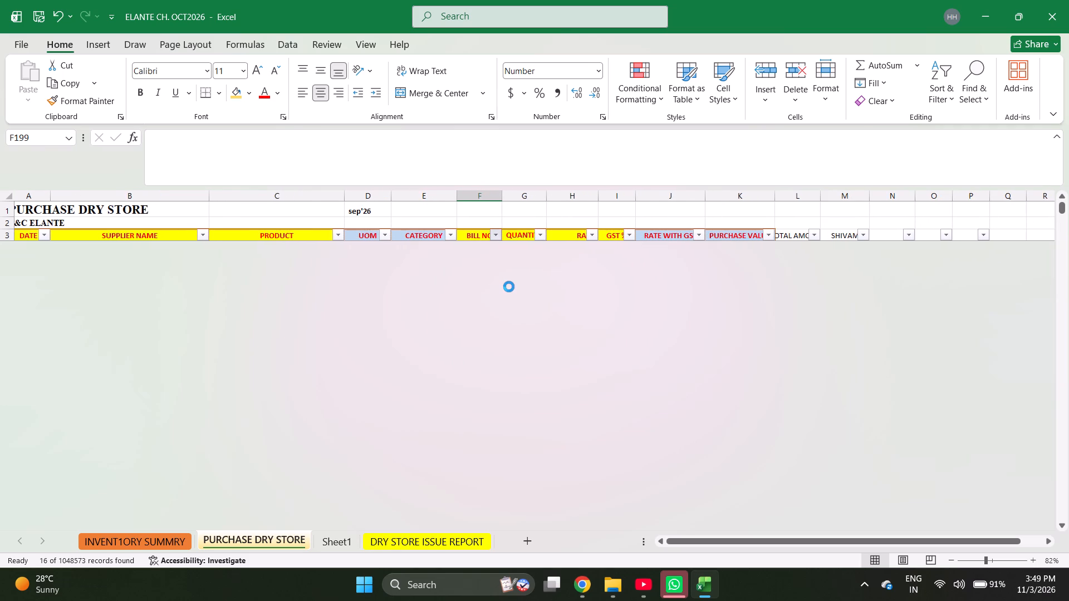
click(509, 287)
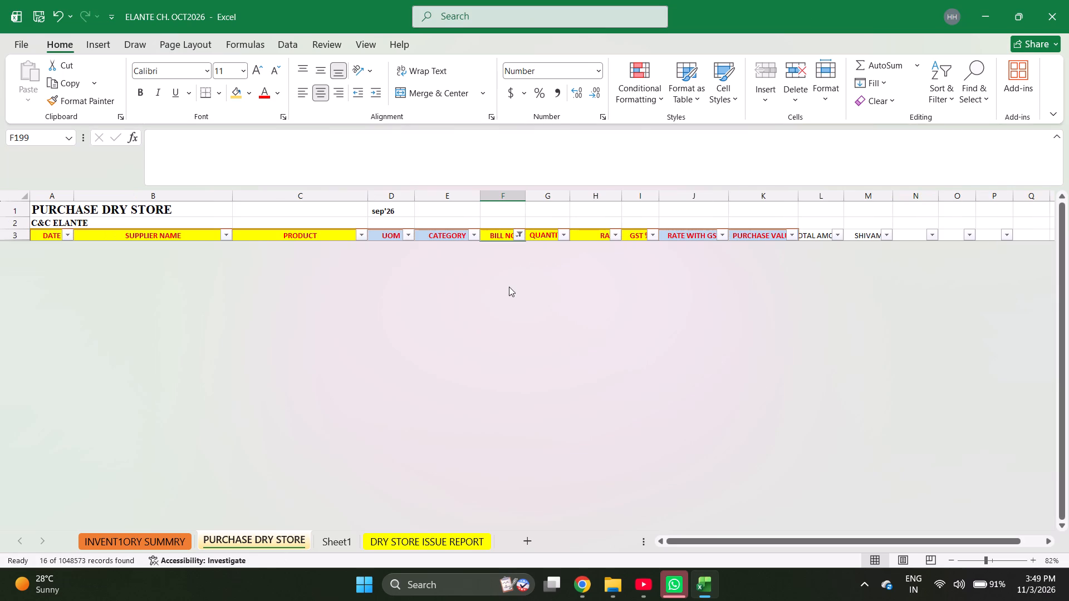
Examine the filtered DLG FOOD entries of bill 9925, going up from the last row.
key(Down)
key(Down)
key(Up)
key(Up)
key(Up)
key(Up)
key(Up)
key(Up)
key(Up)
key(Up)
key(Up)
key(Up)
key(Up)
key(Up)
key(Up)
key(Up)
key(Up)
key(Up)
key(Up)
key(Up)
key(Up)
key(Up)
key(Up)
key(Up)
key(Up)
key(Up)
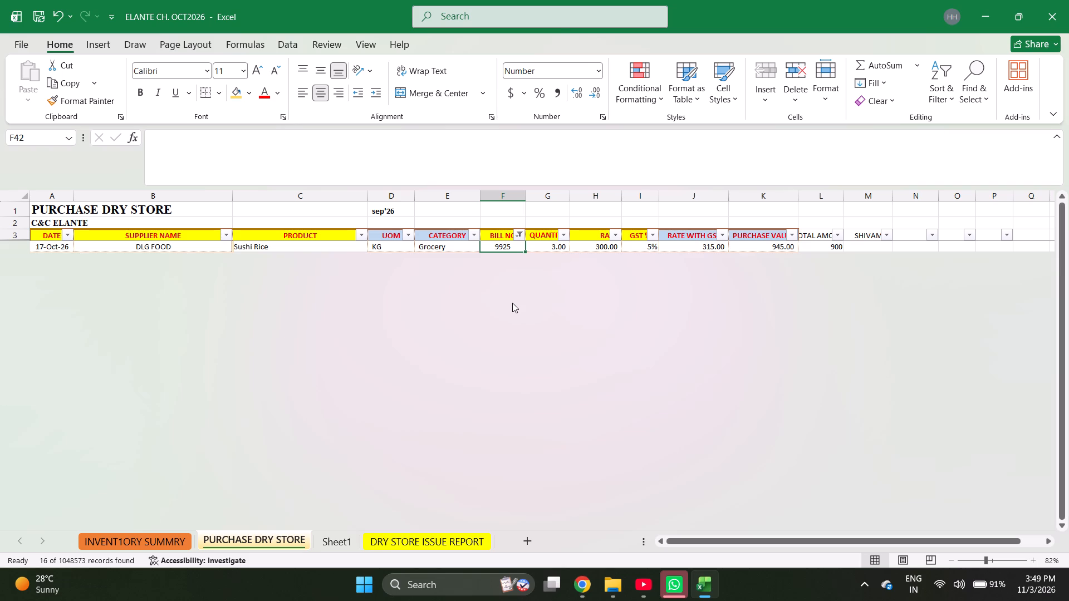
key(Up)
key(Up)
key(Up)
key(Up)
key(Up)
key(Up)
key(Up)
key(Up)
key(Up)
key(Up)
key(Up)
key(Up)
key(Up)
key(Up)
key(Up)
key(Up)
key(Up)
key(Up)
key(Up)
key(Up)
key(Up)
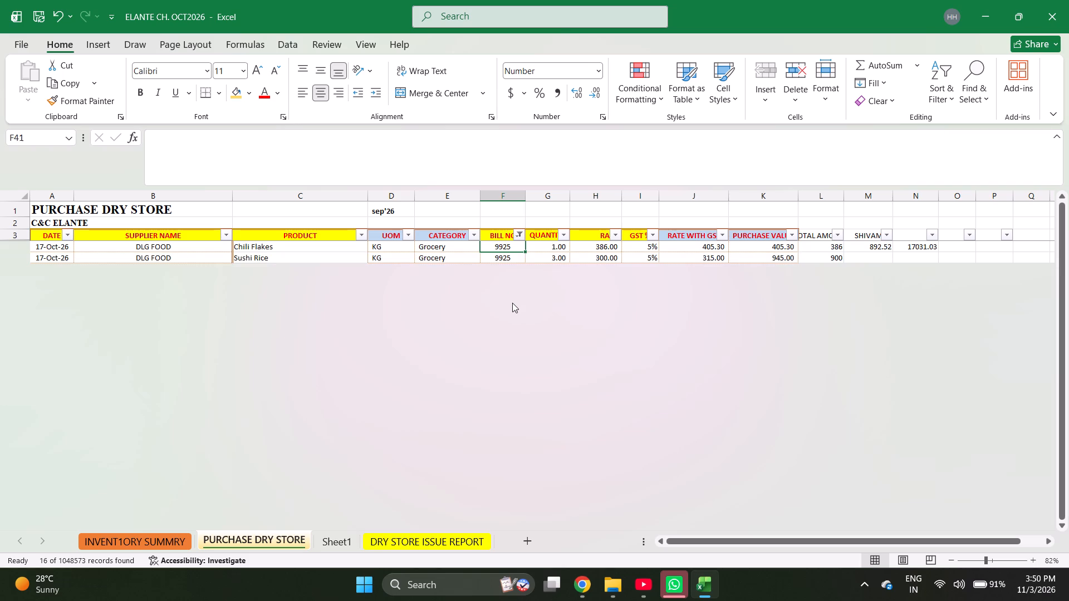
key(ctrl+Up)
key(ctrl+Up)
key(ctrl+Up)
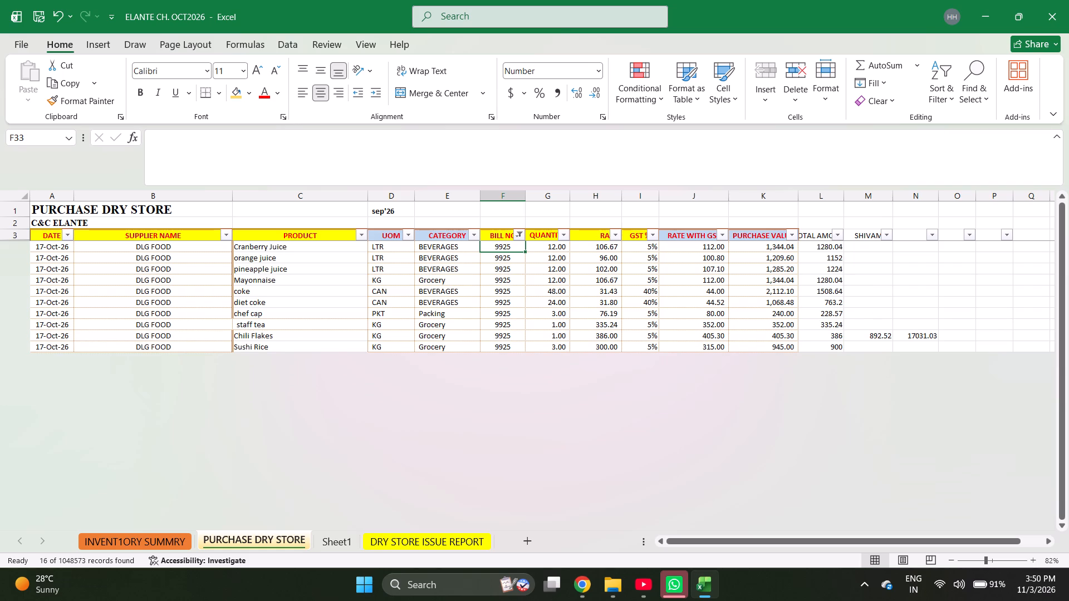
Undo the filter on the BILL NO column.
click(909, 341)
key(ctrl+z)
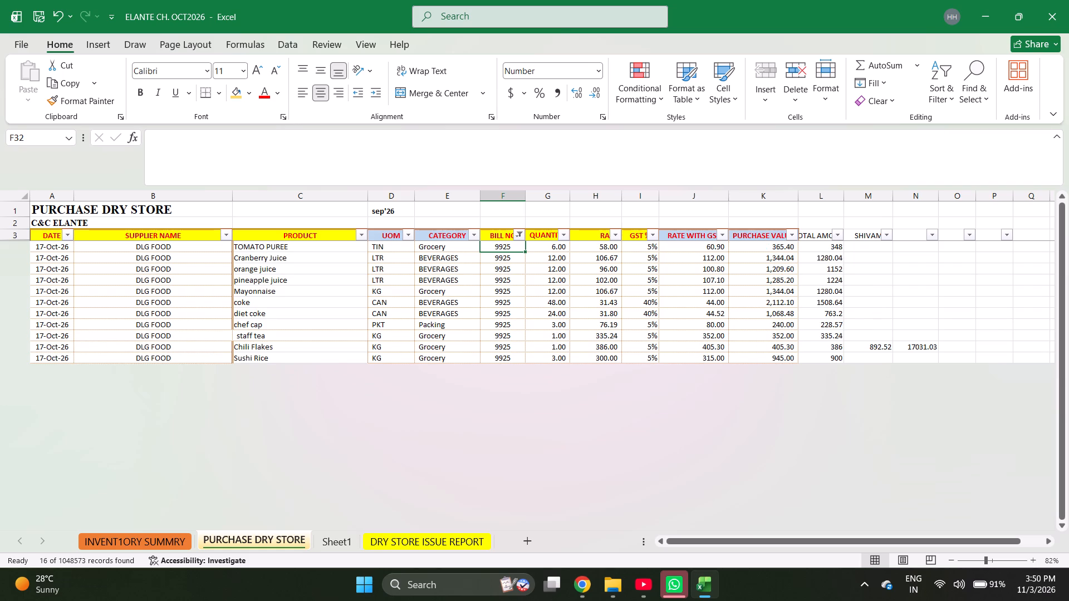
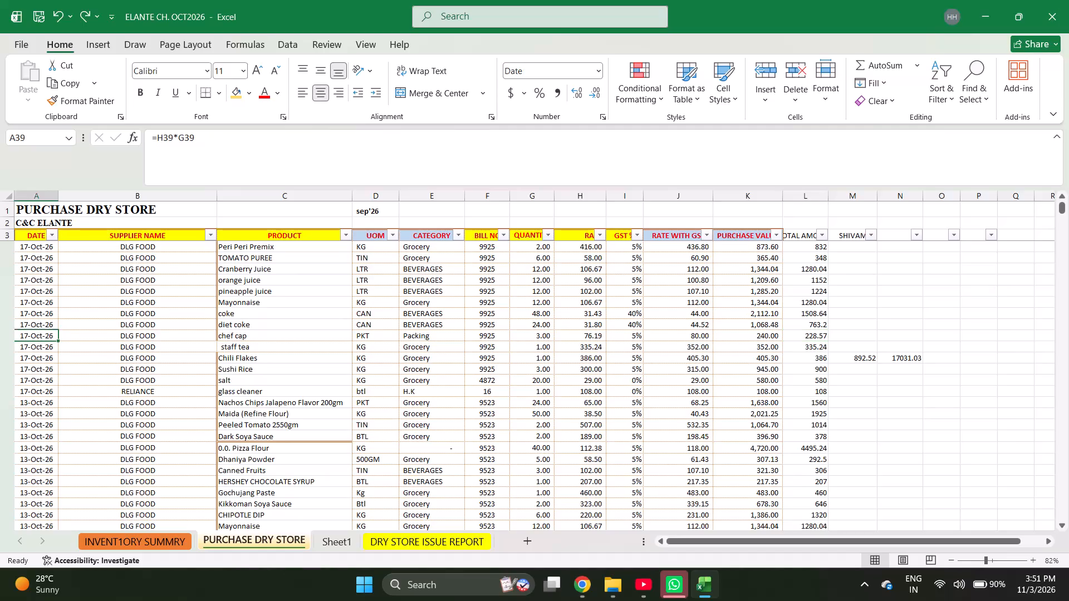
Delete the product names of the unfinished 17-Oct-26 DLG FOOD entry, from PANCO BREAD CRUMBS down to Chili Flakes, at the list's end.
key(ctrl+Down)
key(Down)
key(Down)
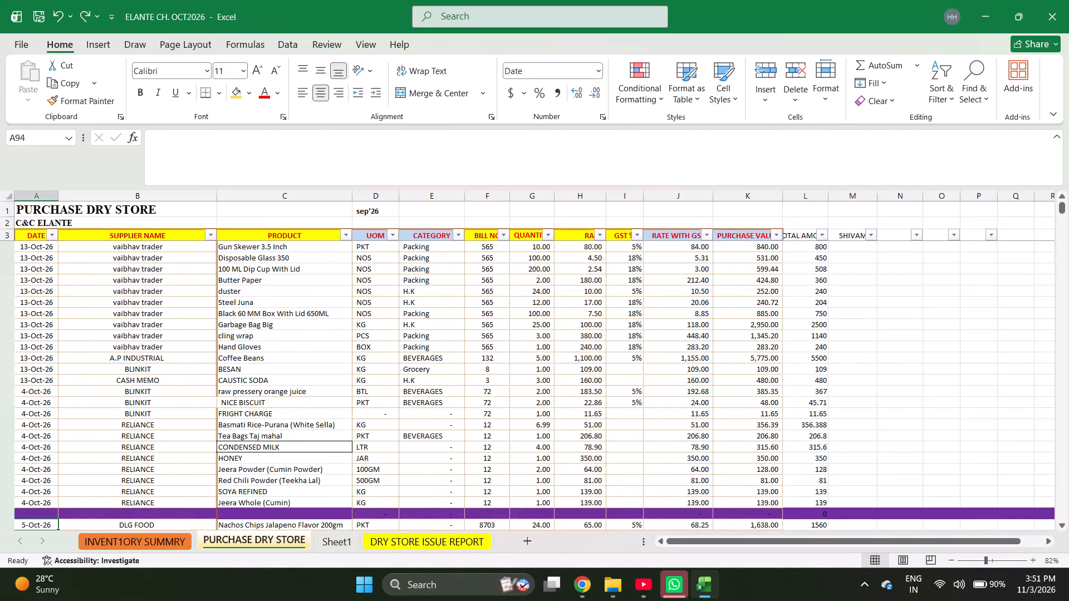
key(Down)
key(ctrl+Down)
key(Down)
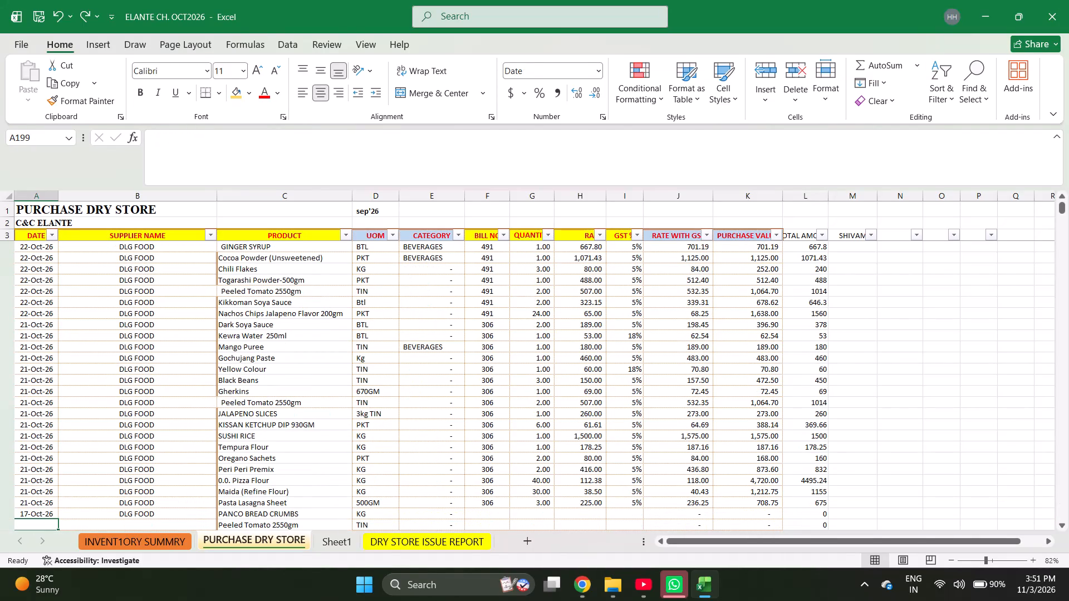
key(Right)
key(Right)
key(Up)
key(shift+Down)
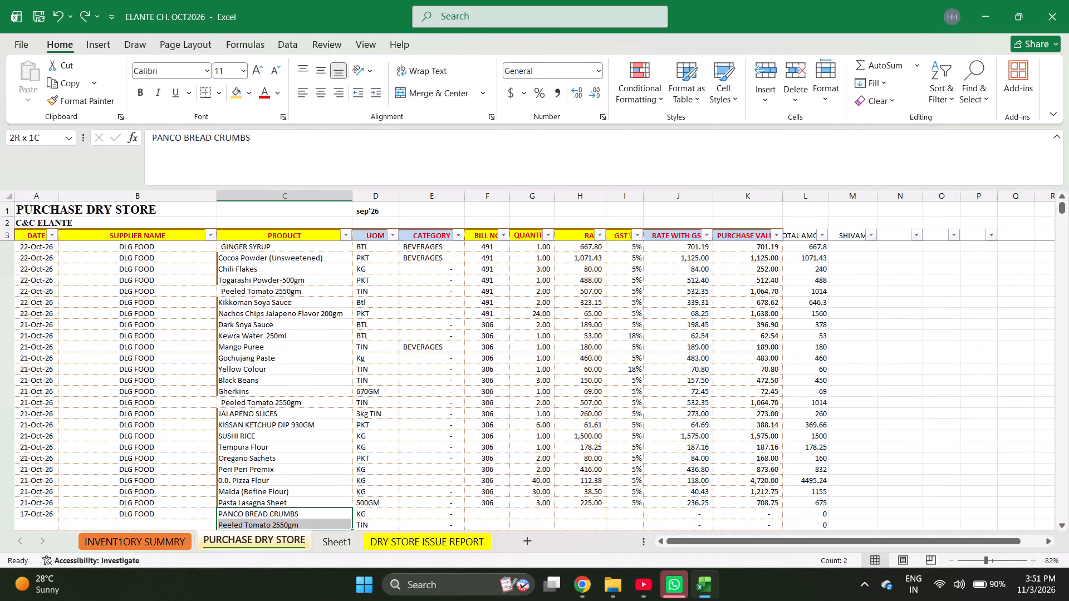
key(shift+Down)
key(ctrl+shift+Down)
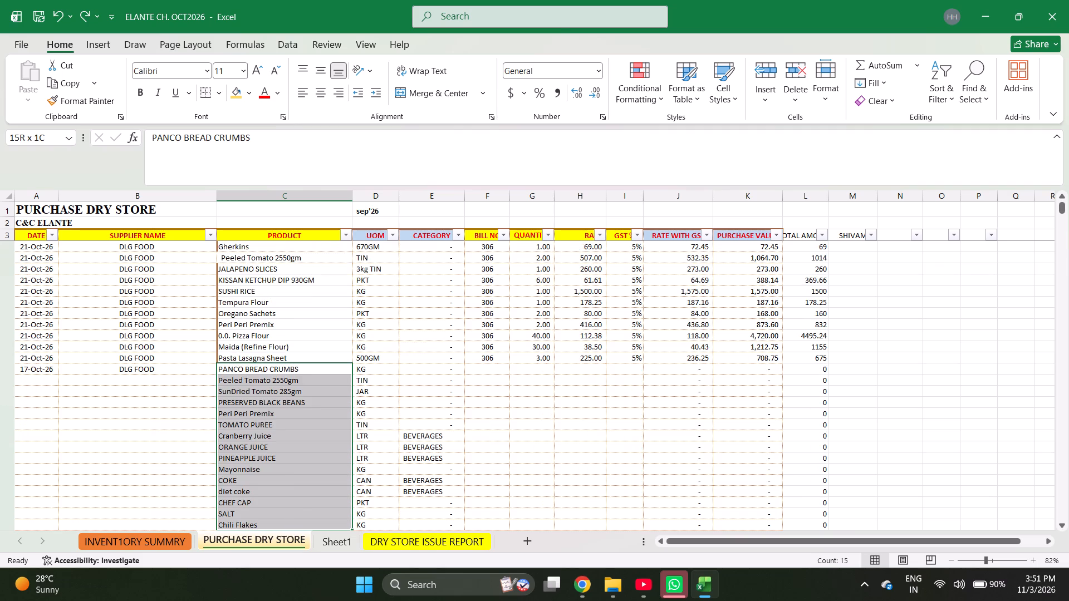
key(Delete)
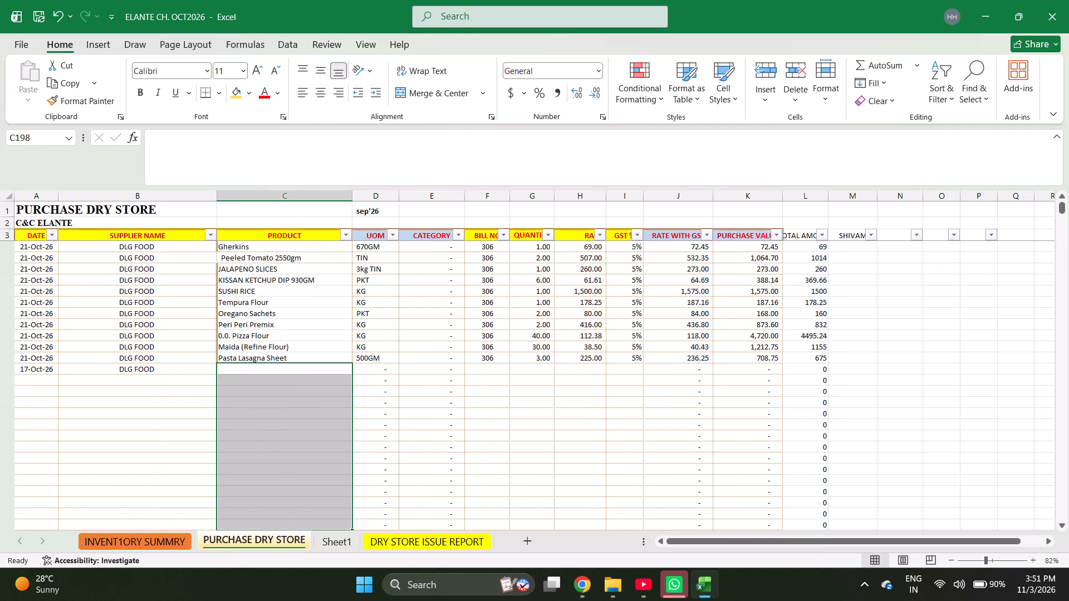
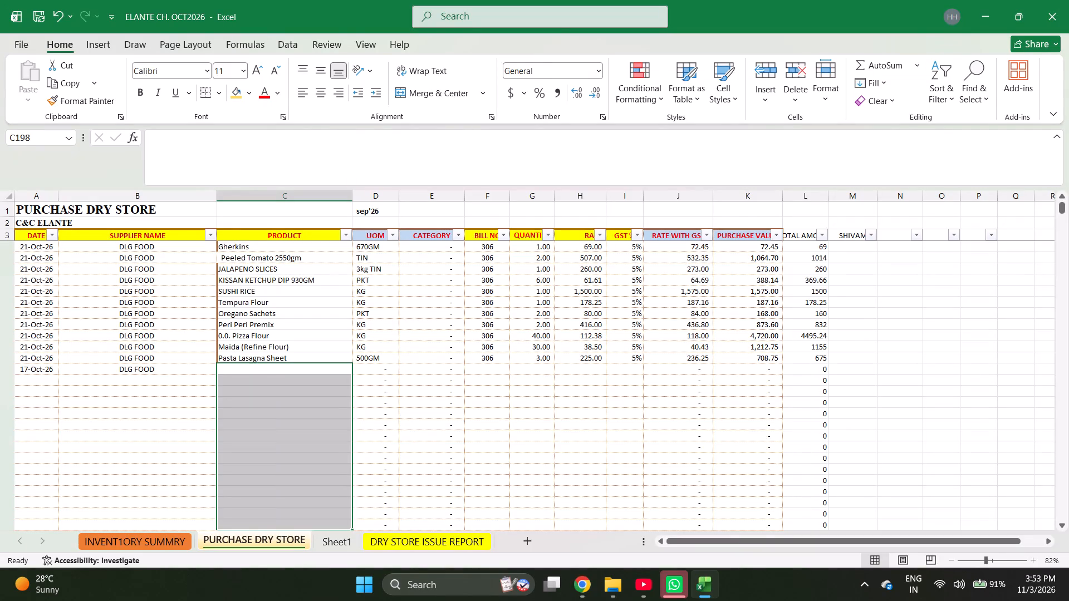
Search the BILL NO filter list for bill 9523 without applying a filter.
click(652, 403)
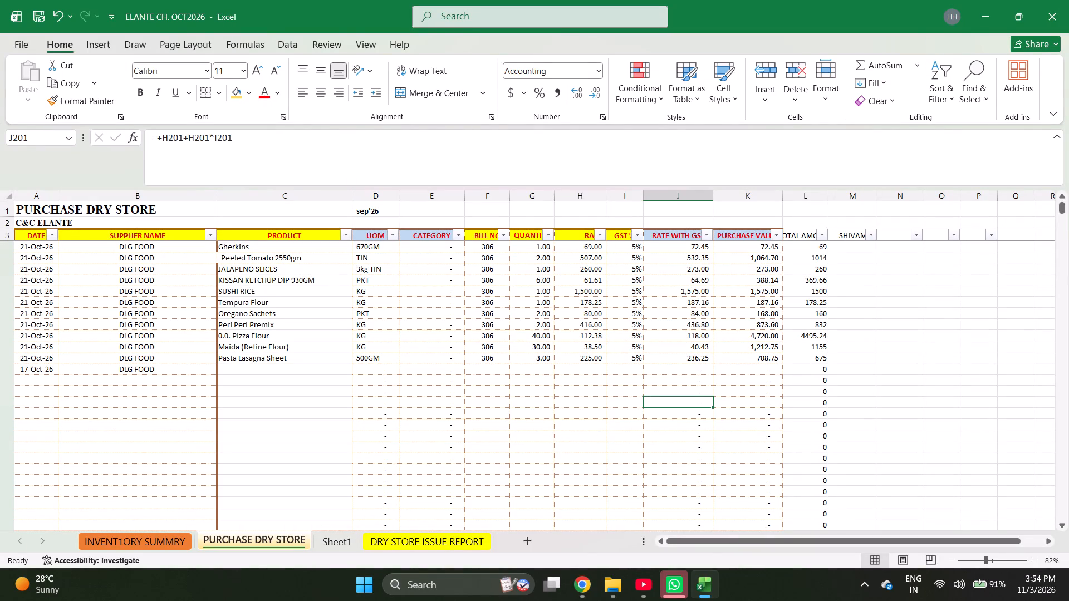
click(506, 234)
key(e)
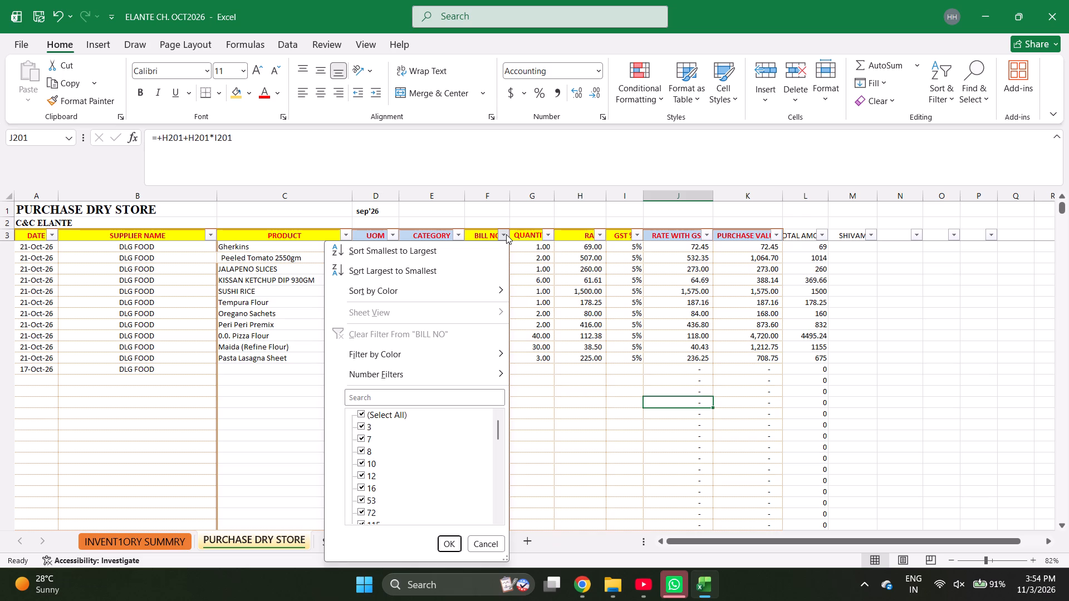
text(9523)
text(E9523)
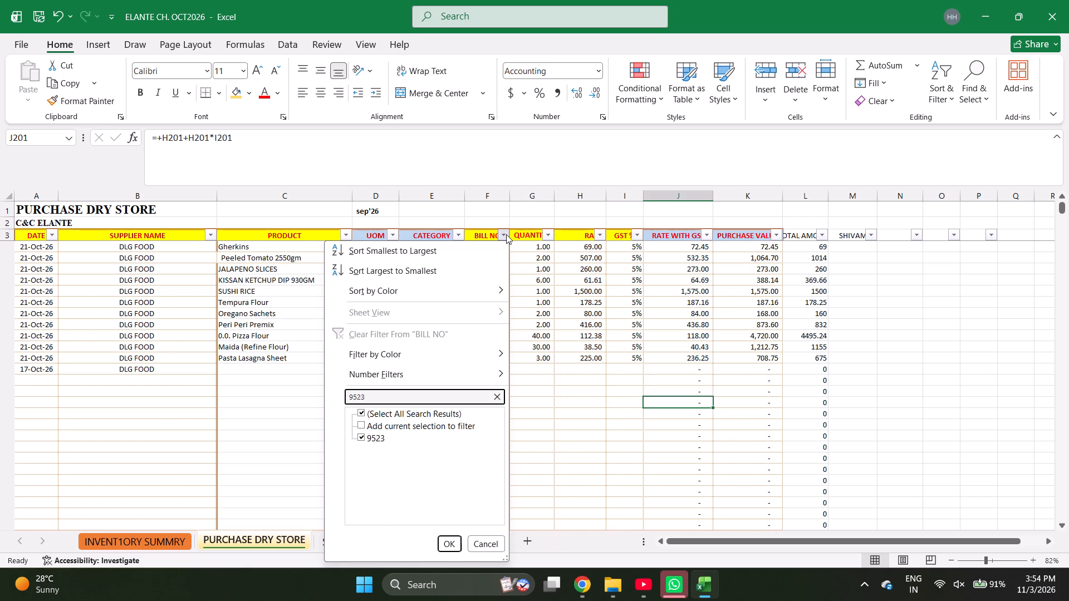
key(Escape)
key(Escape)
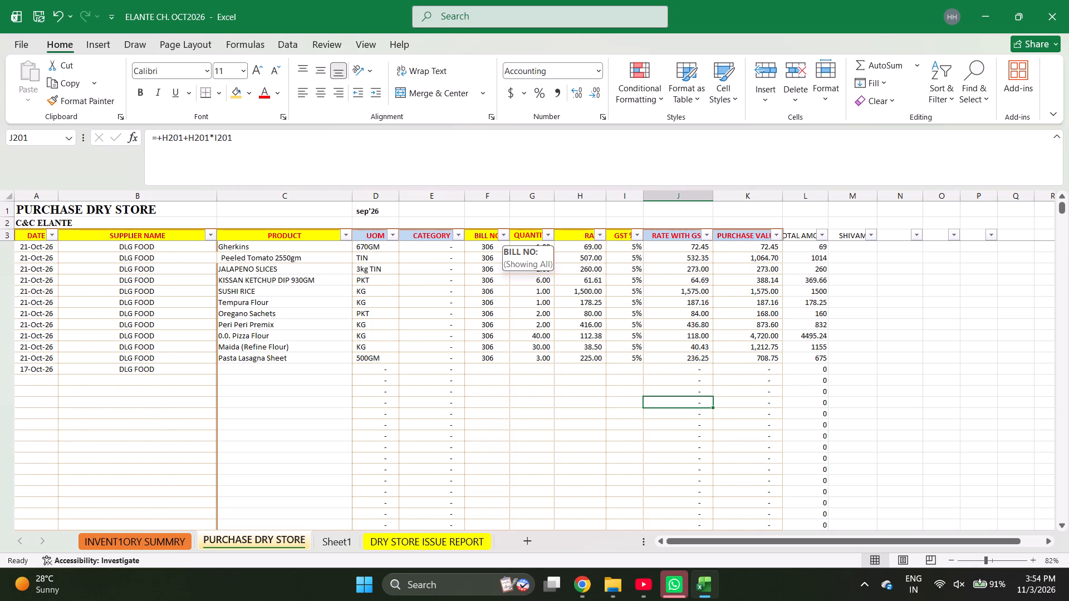
Search the BILL NO filter list for bill 9285 without applying a filter.
click(506, 234)
key(e)
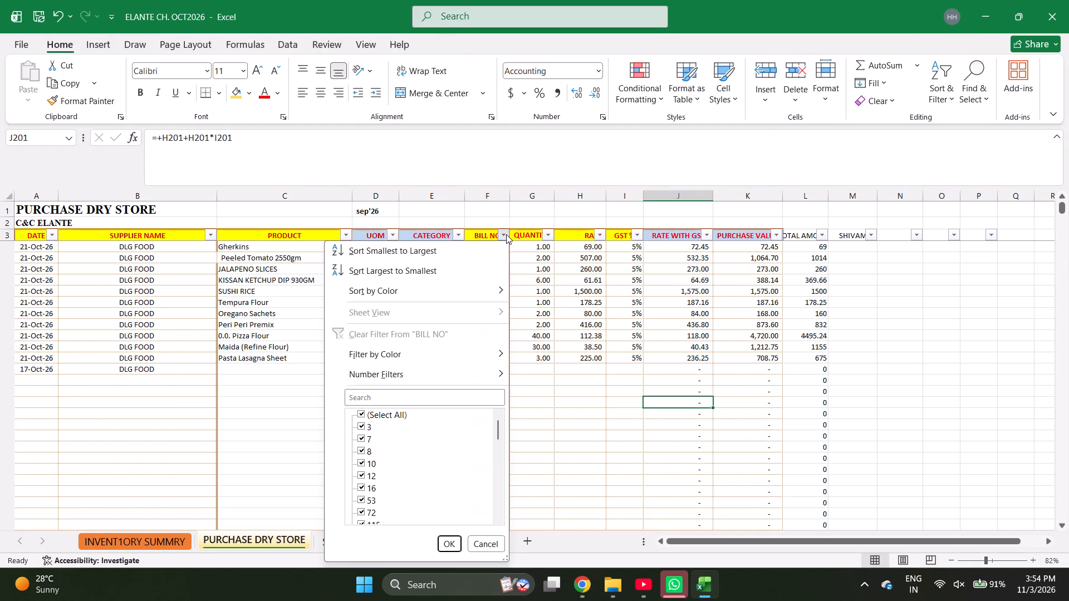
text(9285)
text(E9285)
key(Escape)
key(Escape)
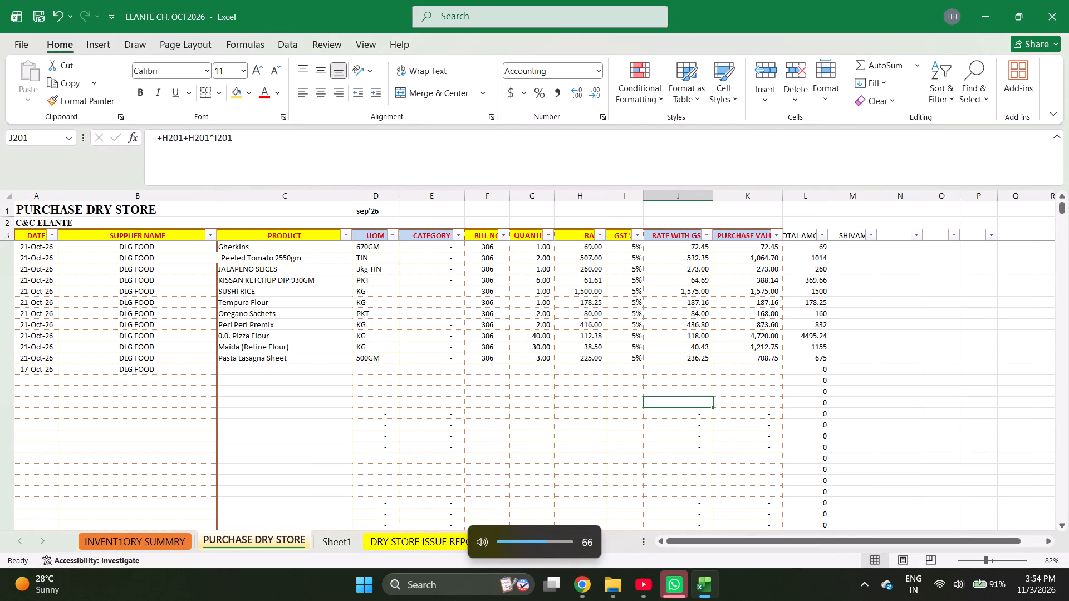
Change the date of the last DLG FOOD row, 17-Oct-26, to 10-10-2026.
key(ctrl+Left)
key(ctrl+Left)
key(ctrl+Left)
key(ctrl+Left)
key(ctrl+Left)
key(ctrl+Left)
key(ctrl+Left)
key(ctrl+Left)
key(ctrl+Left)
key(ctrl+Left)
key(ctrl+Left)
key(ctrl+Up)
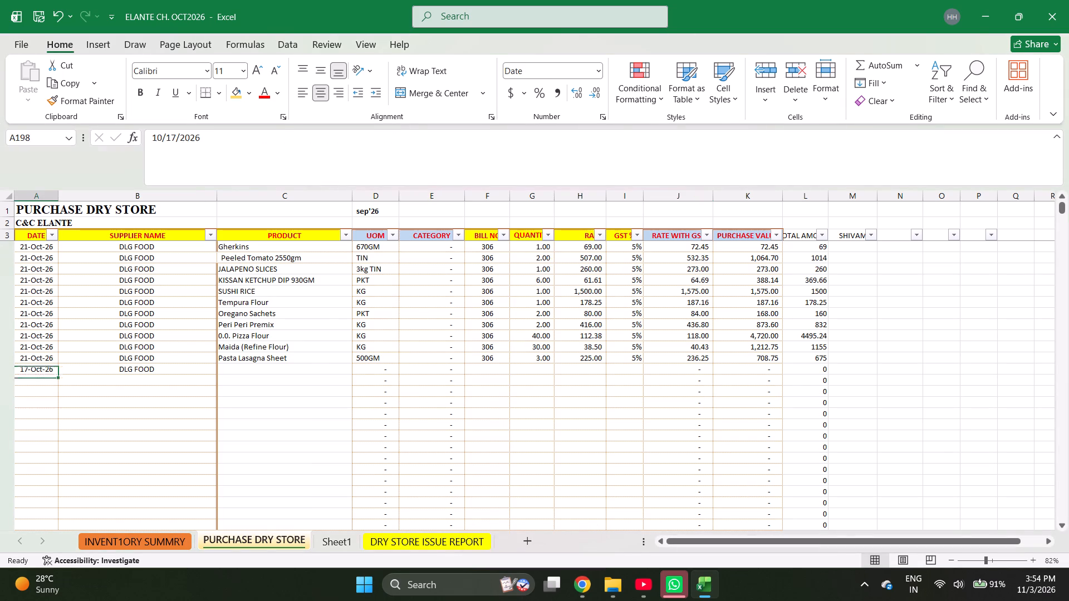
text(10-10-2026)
Enter the products Peeled Tomato 2550gm, Mayonnaise and Peri Peri Premix for the 10-Oct-26 DLG FOOD entry, starting in its dated row.
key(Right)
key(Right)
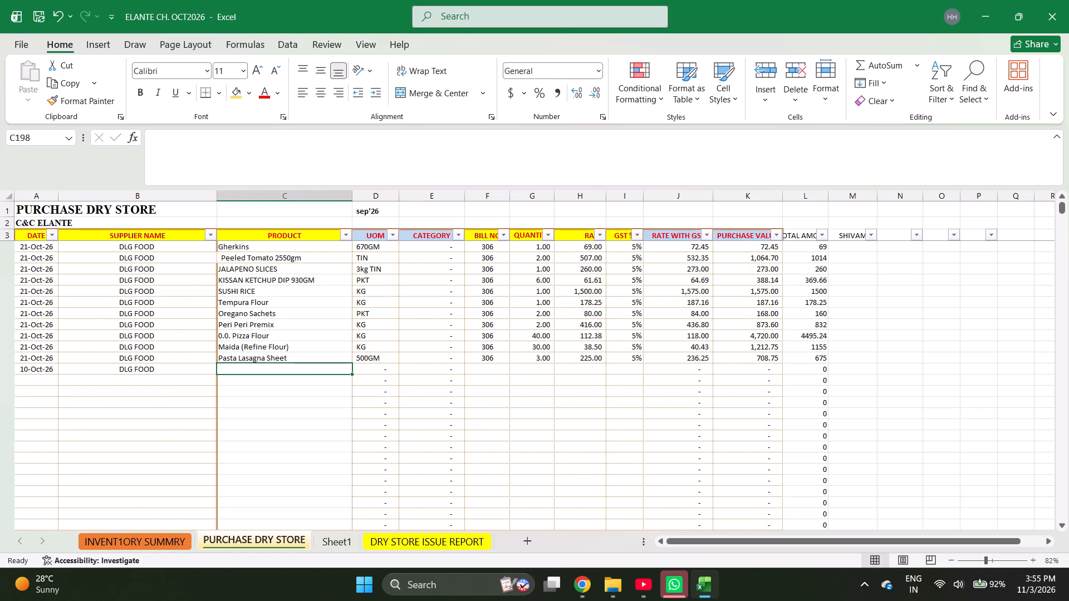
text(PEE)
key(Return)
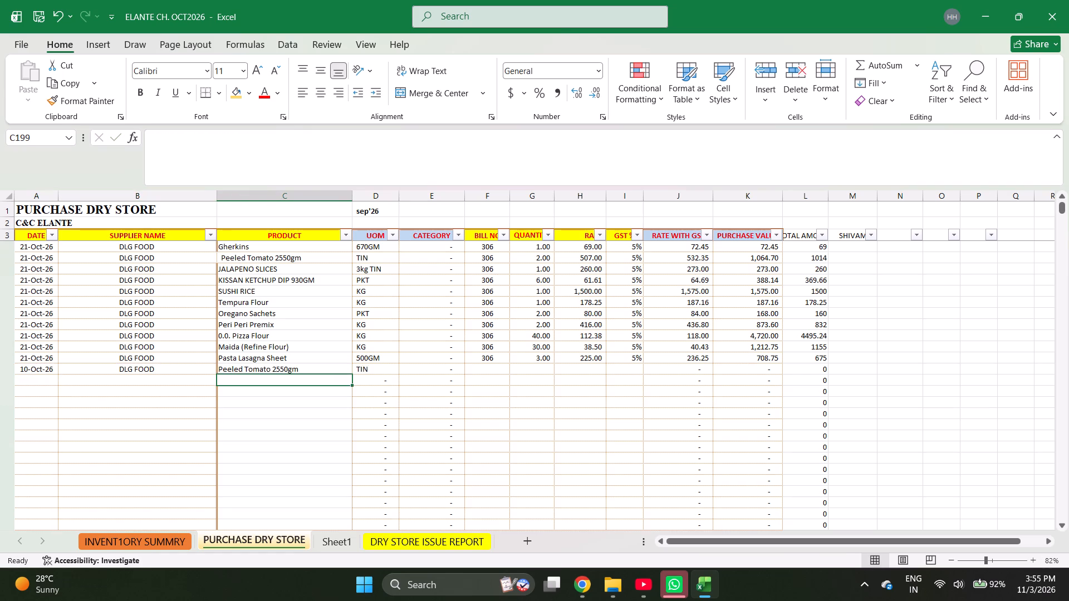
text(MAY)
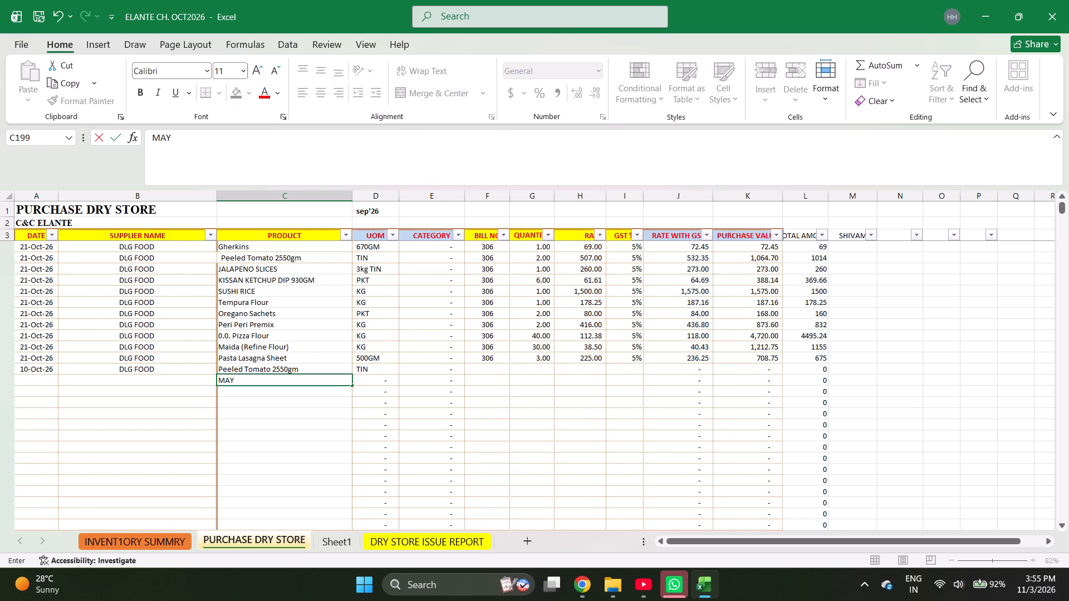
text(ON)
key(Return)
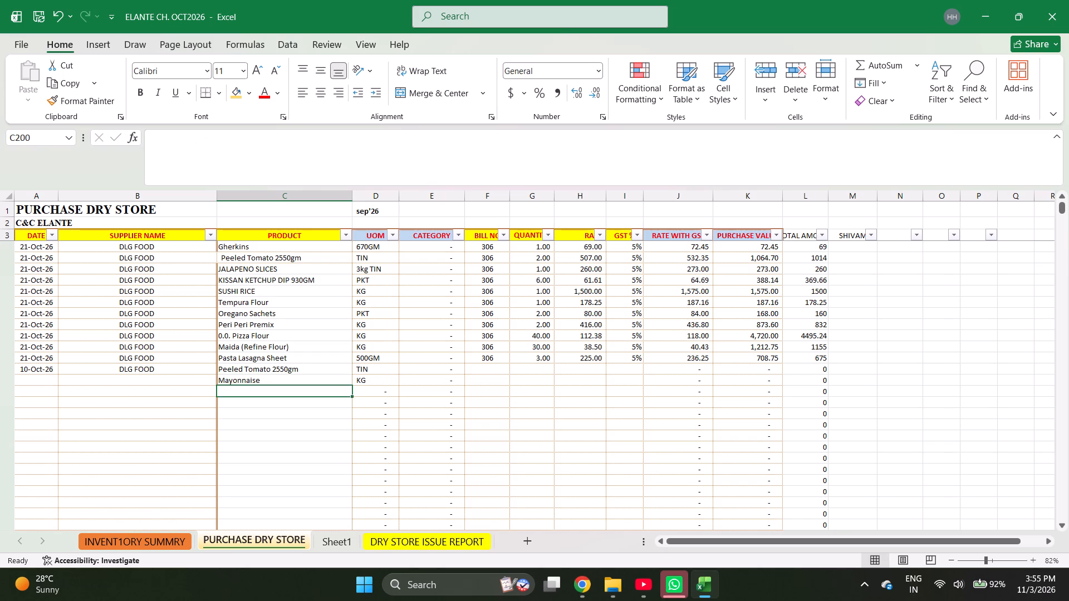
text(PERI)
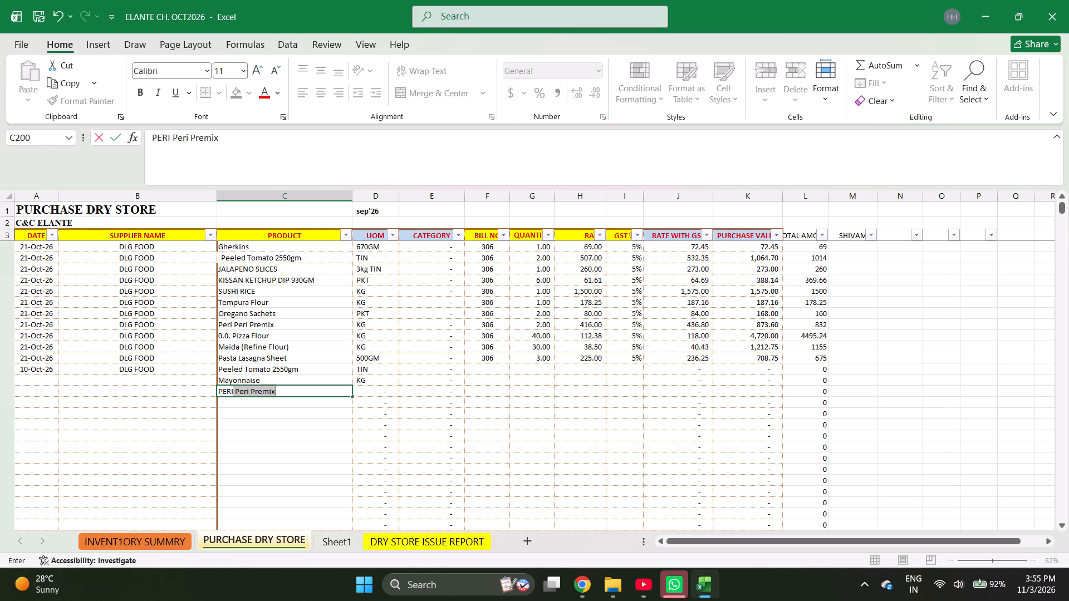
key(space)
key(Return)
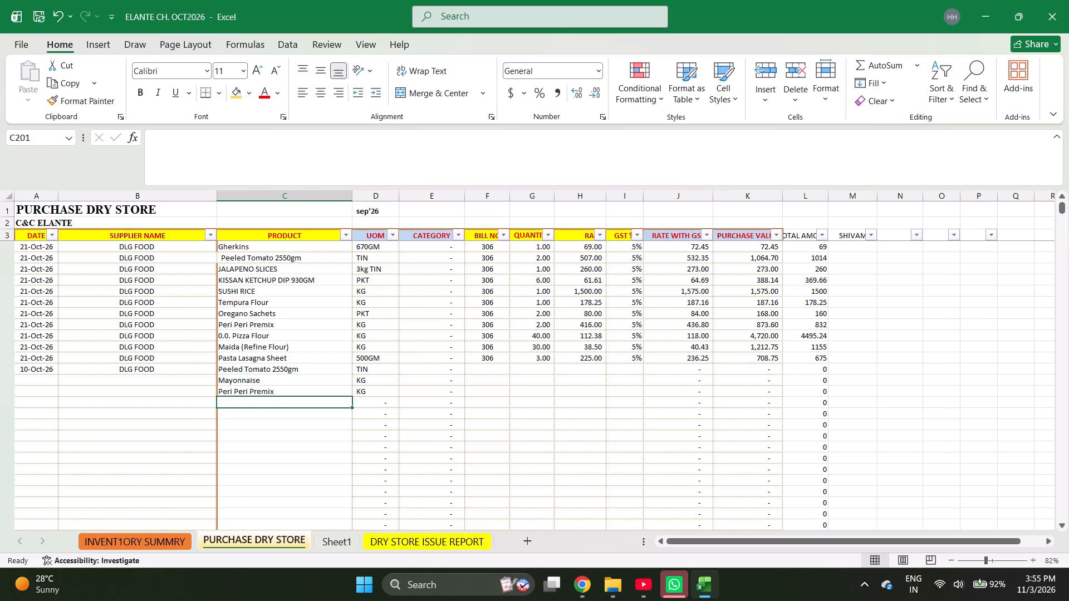
Add TOMATO PUREE, VINEGAR and 0.0. Pizza Flour below Peri Peri Premix in the PRODUCT column.
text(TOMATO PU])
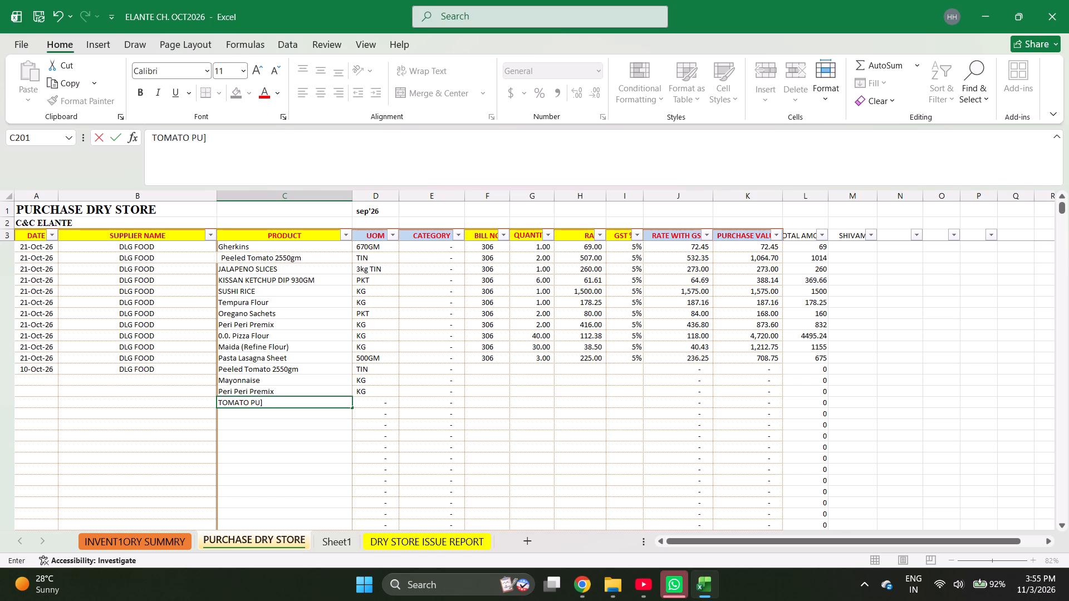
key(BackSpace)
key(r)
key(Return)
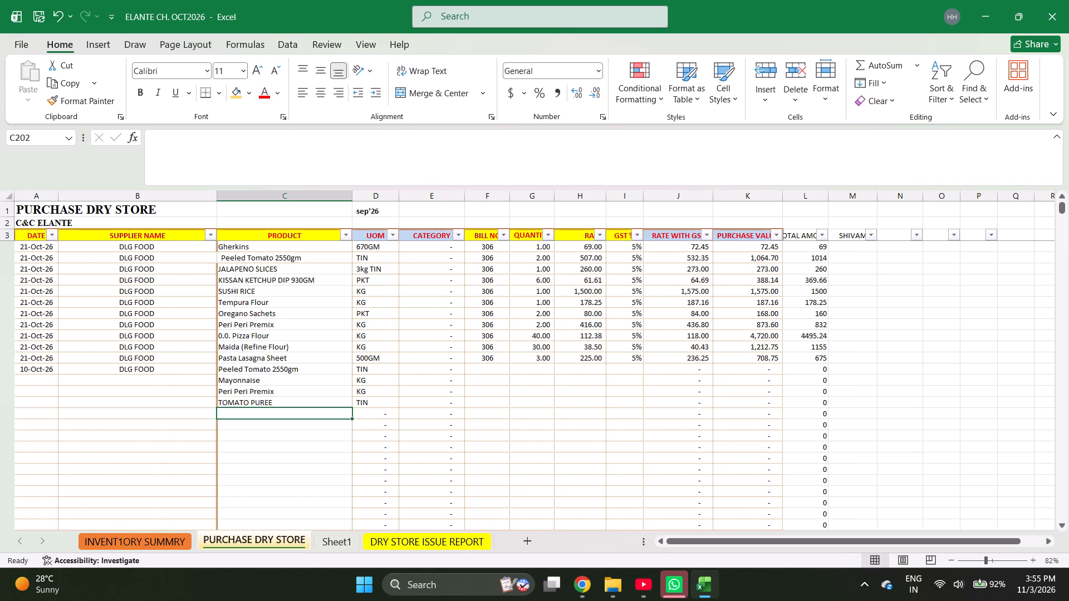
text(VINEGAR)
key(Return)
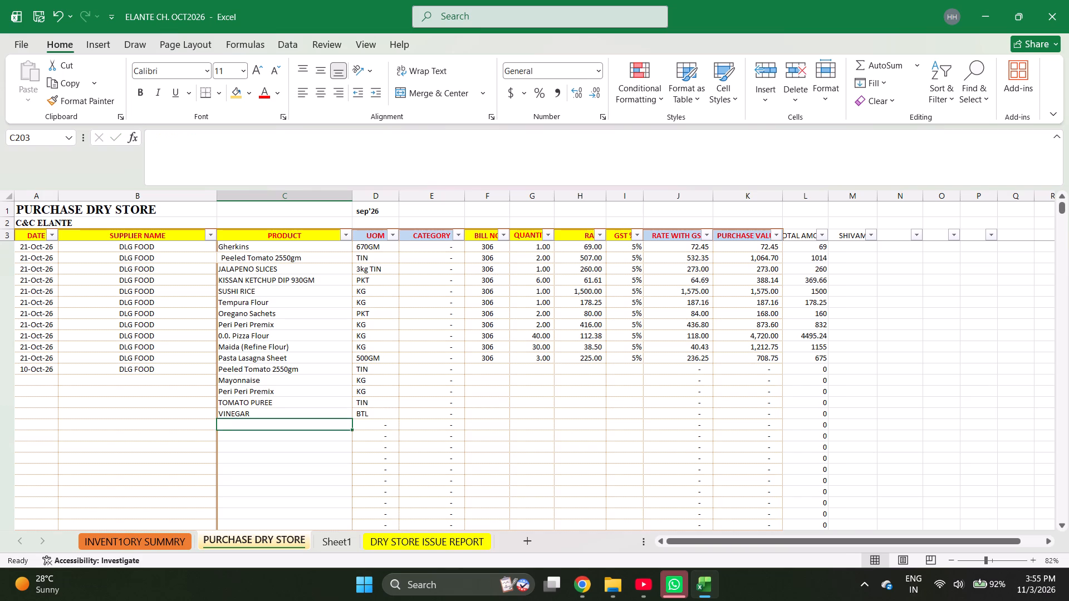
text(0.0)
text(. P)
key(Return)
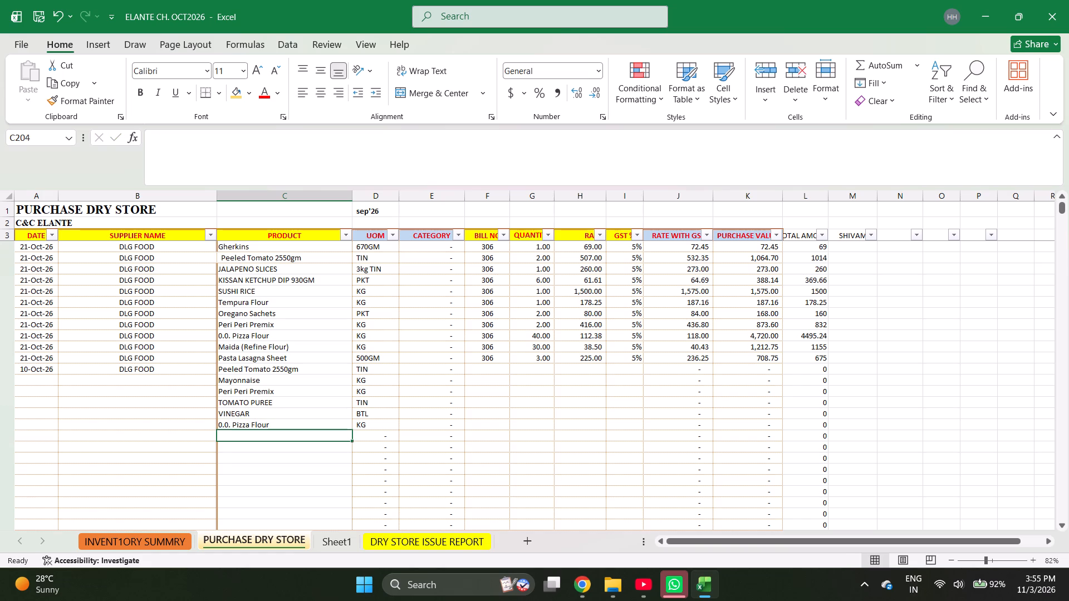
Add Pasta Lasagna Sheet, pasta TAGLIATELLE and RED COLOUR below 0.0. Pizza Flour in the PRODUCT column.
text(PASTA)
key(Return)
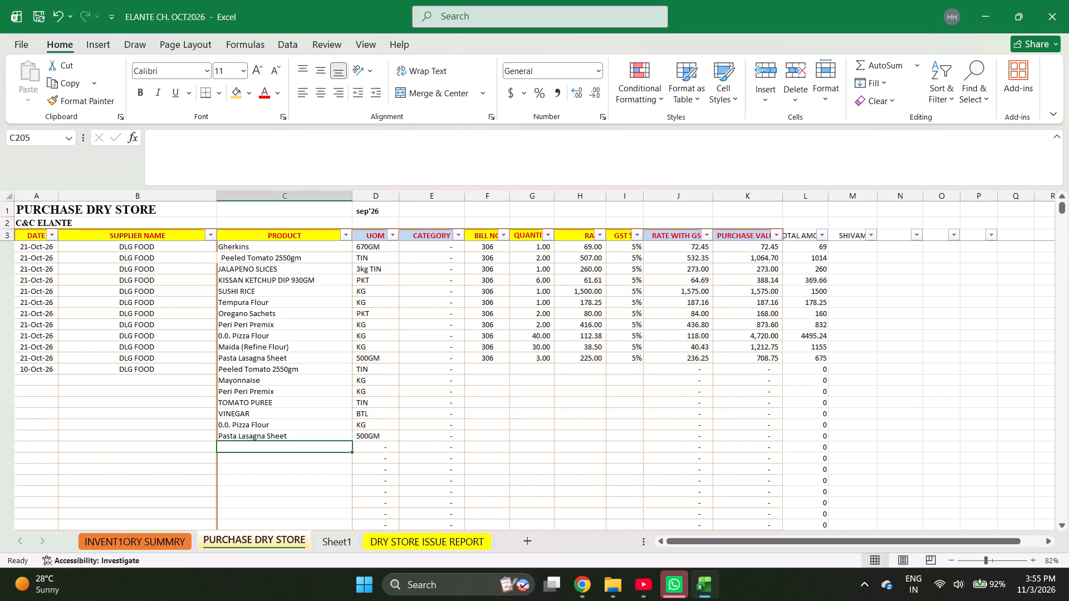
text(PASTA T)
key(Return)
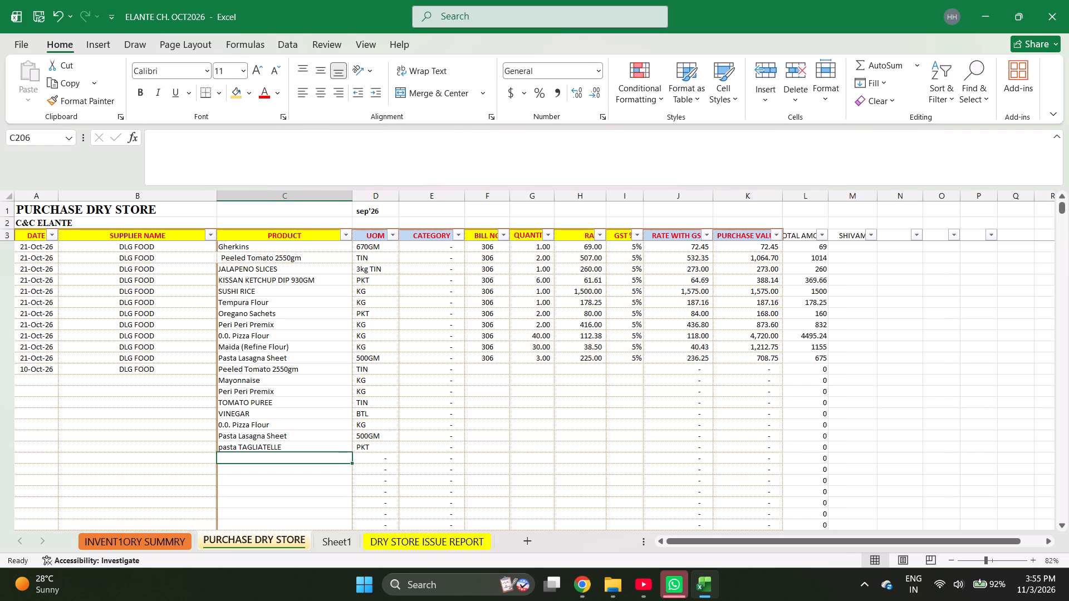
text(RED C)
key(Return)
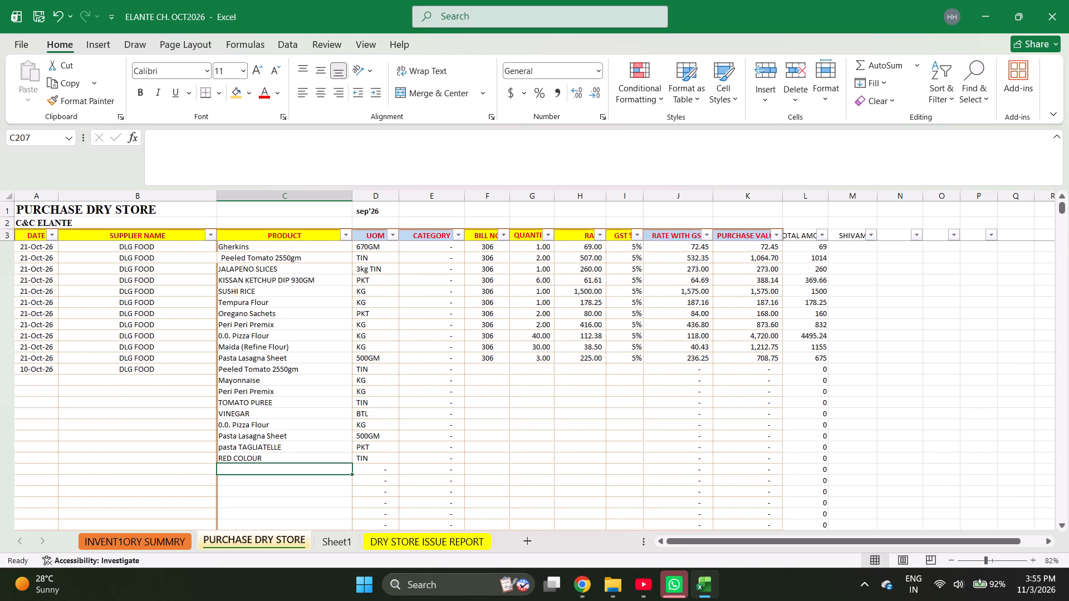
Skip the playing YouTube track to the next one and return to the first empty product cell.
click(987, 578)
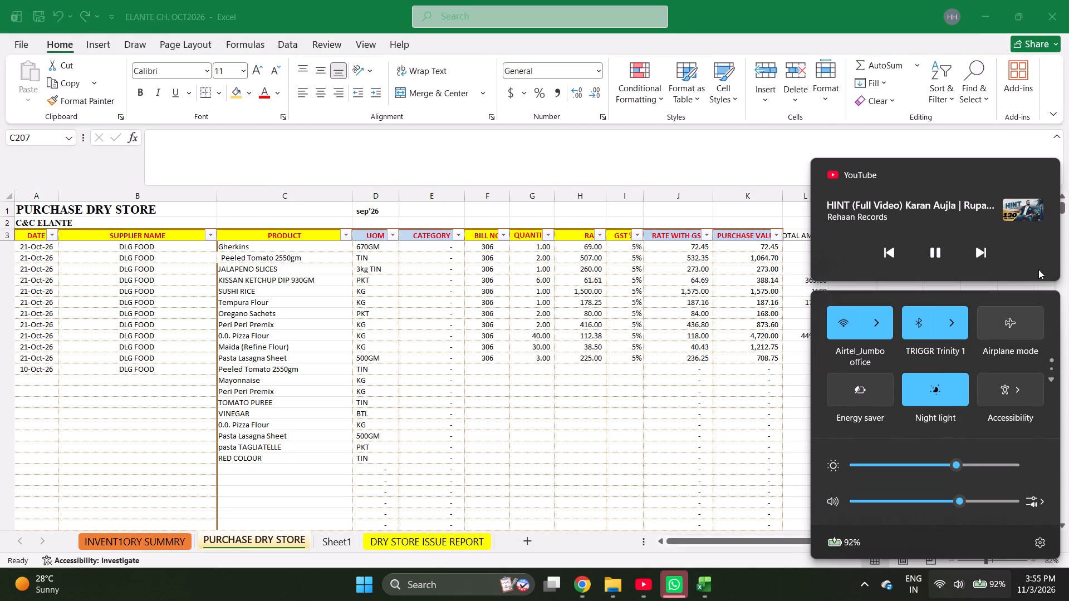
click(987, 251)
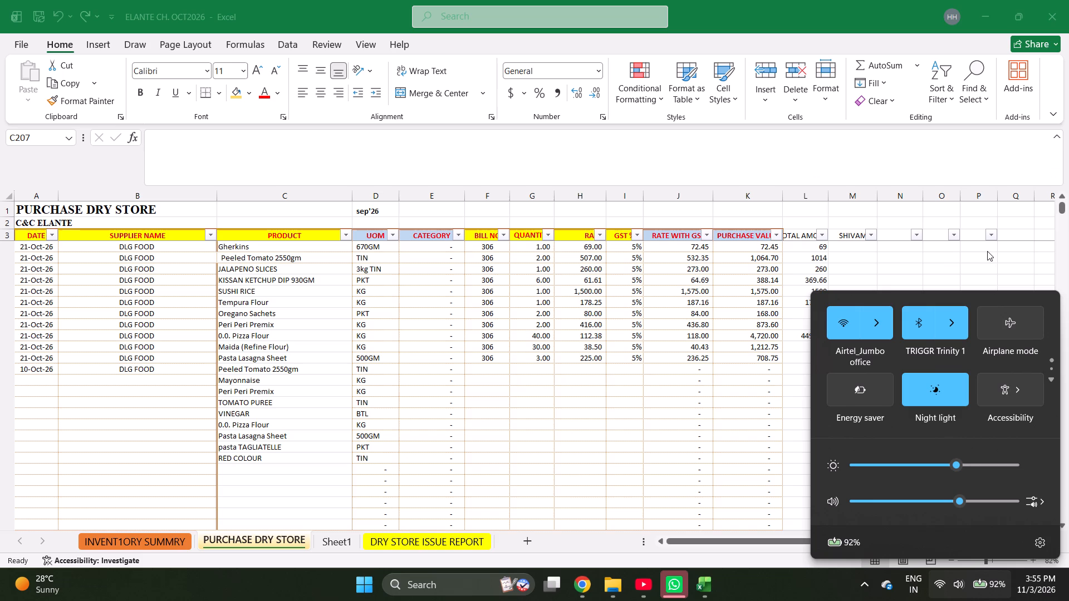
click(251, 467)
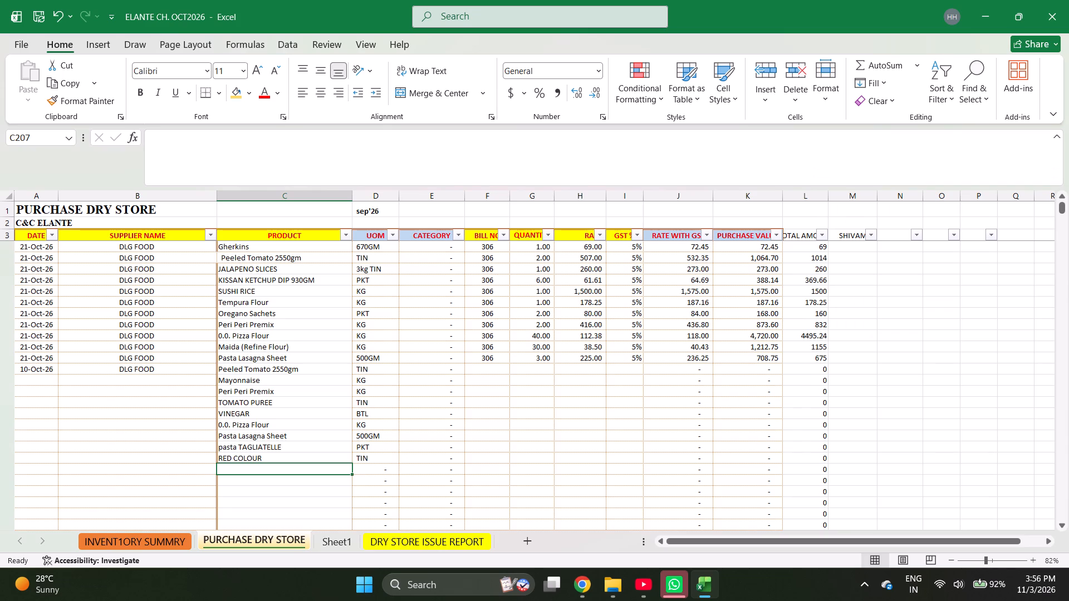
Add Yellow Colour and JALAPENO SLICES below RED COLOUR in the PRODUCT column.
text(YE)
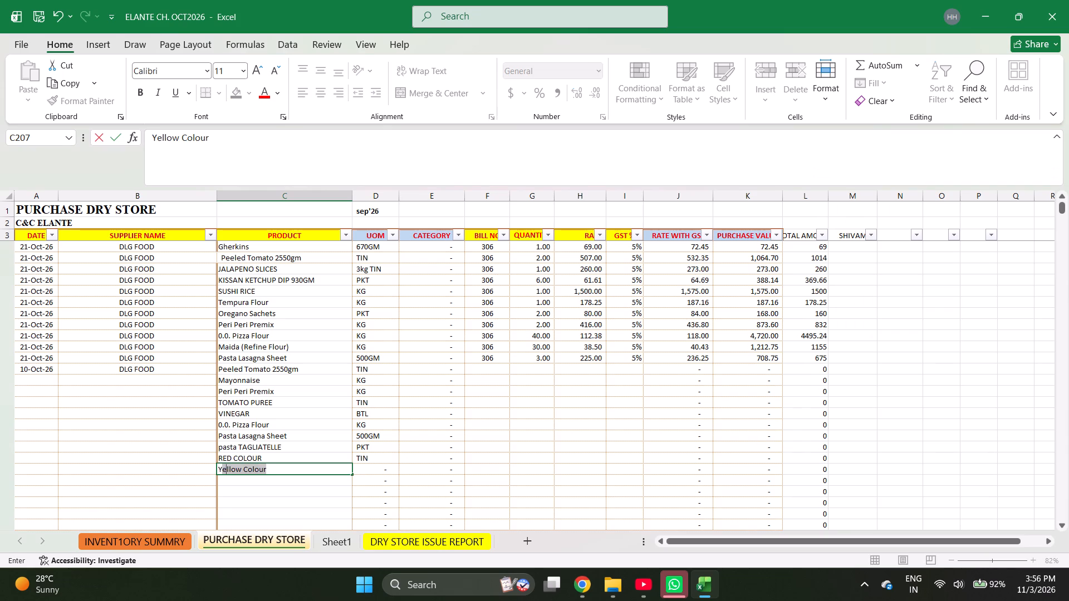
key(Return)
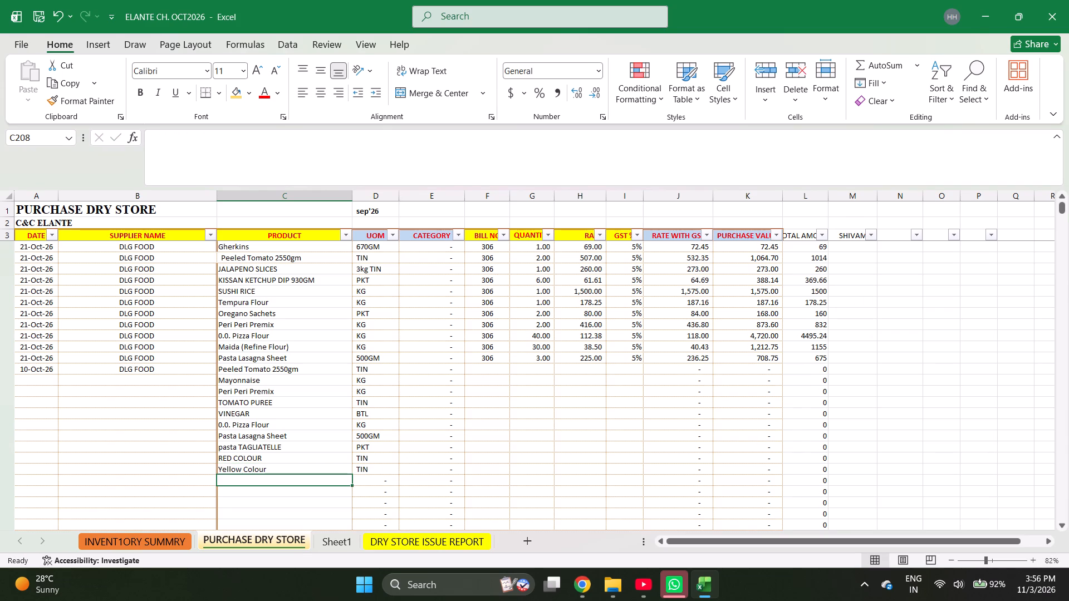
text(JALA)
key(Return)
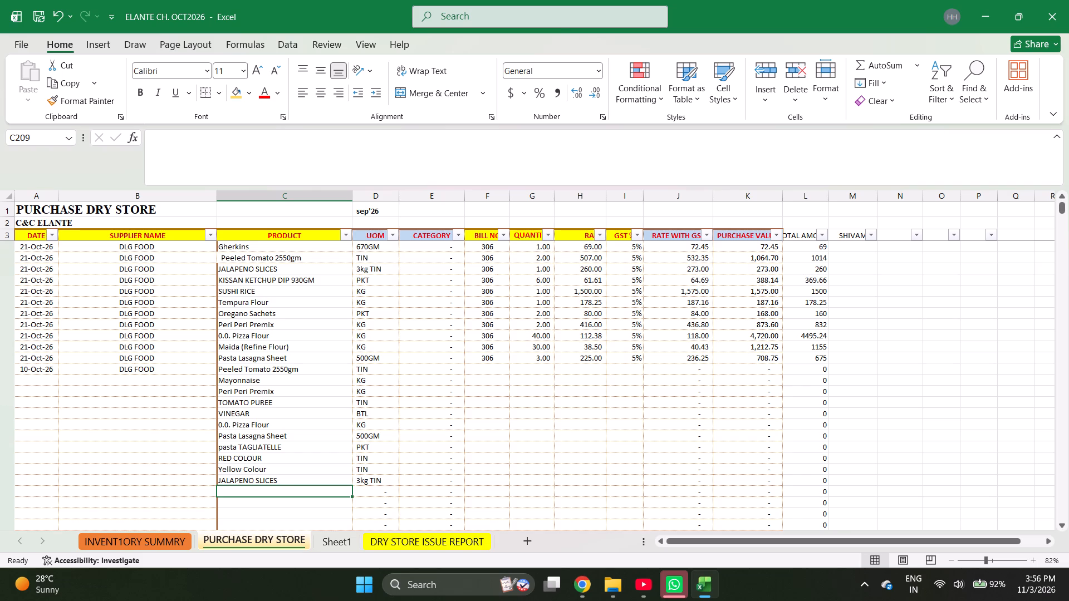
Find Oregano Dry in the inventory summary sheet and copy its name into the product cell below JALAPENO SLICES.
text(ORE)
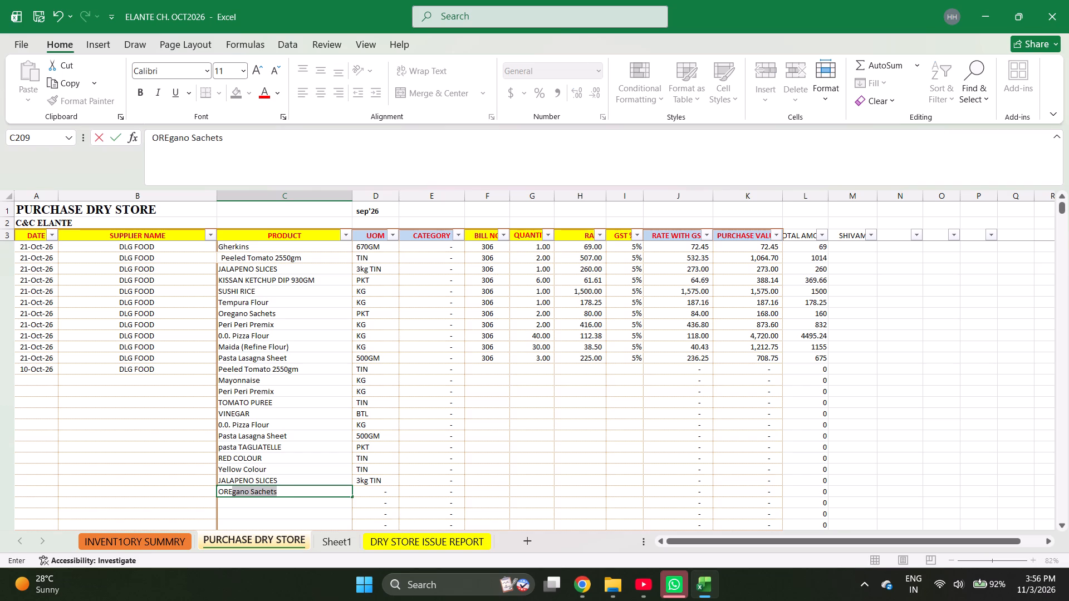
key(ctrl+Page_Up)
key(ctrl+f)
text(OREG)
key(Return)
key(Escape)
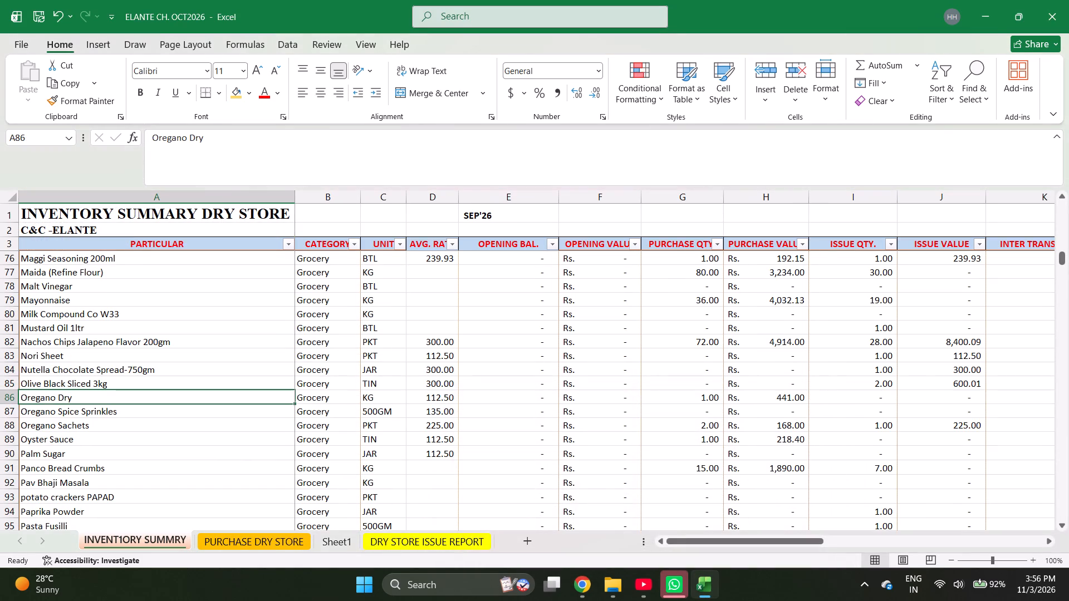
key(ctrl+c)
key(ctrl+Page_Down)
key(Return)
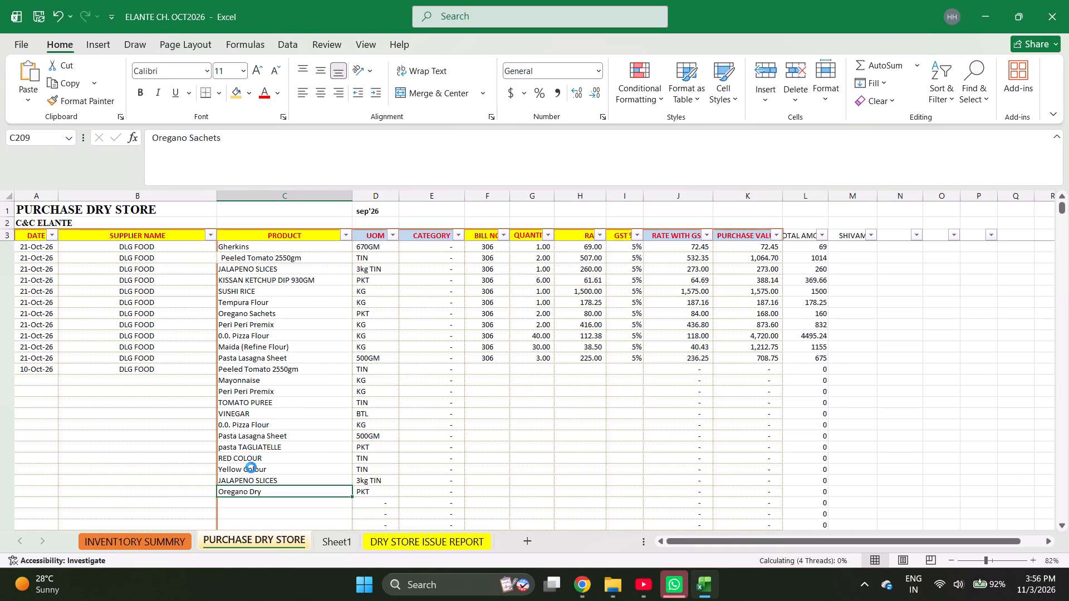
key(Return)
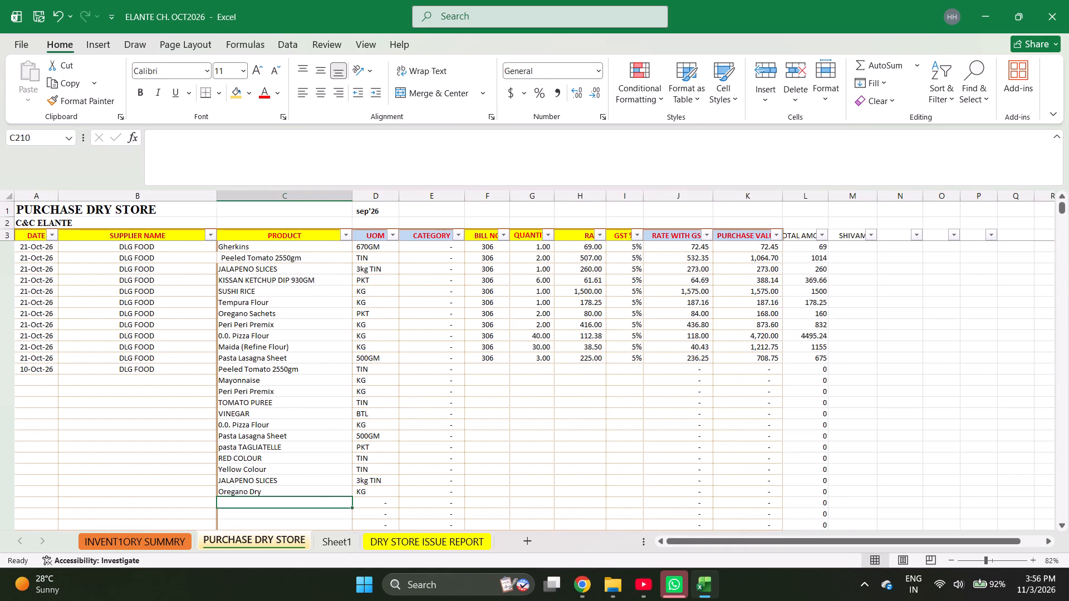
Find Pitted Olive Black Whole 450gm in the inventory summary sheet and copy its name into the product cell below Oregano Dry.
key(ctrl+Page_Up)
key(ctrl+f)
text(OLIVE)
key(Return)
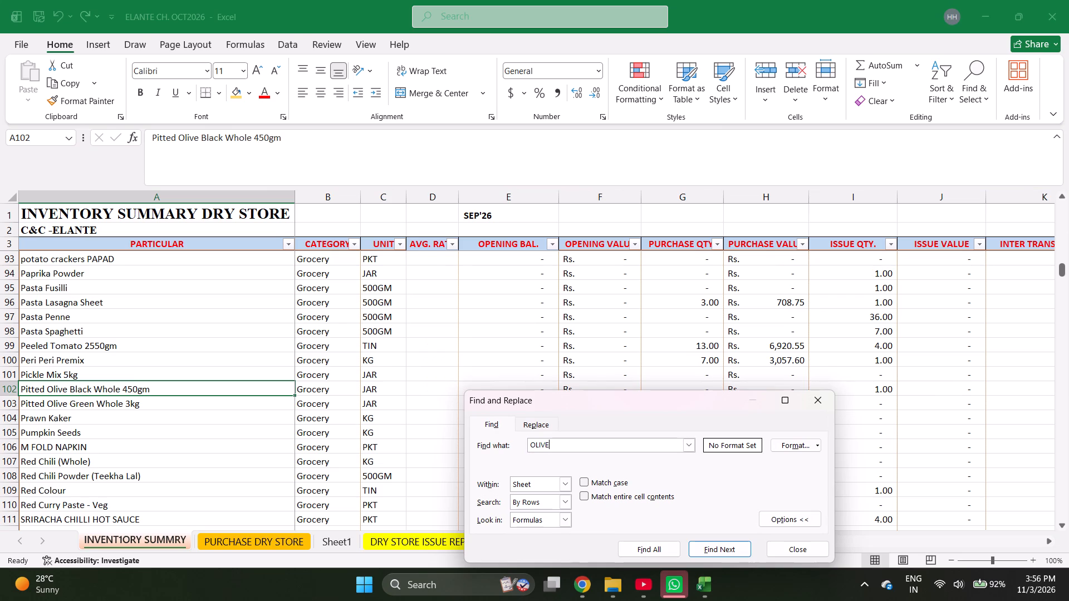
key(Escape)
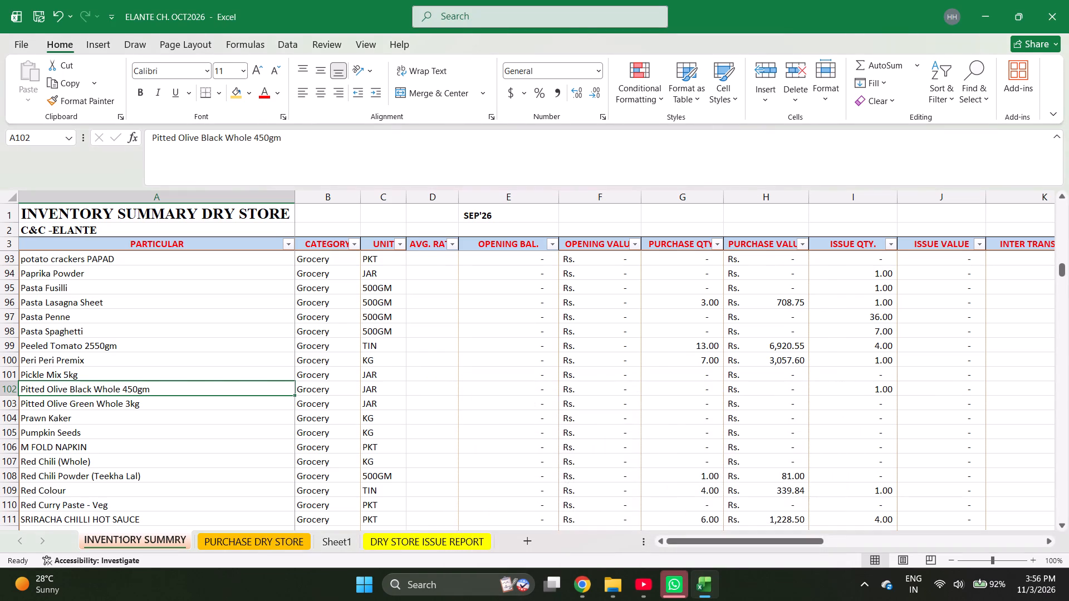
key(ctrl+c)
key(ctrl+Page_Down)
key(Return)
key(Return)
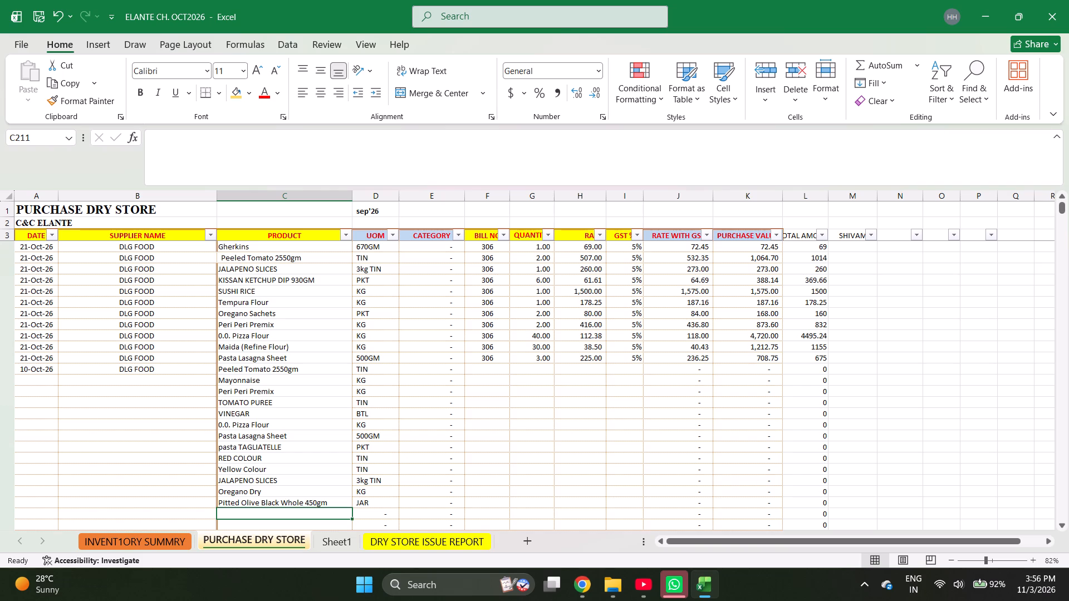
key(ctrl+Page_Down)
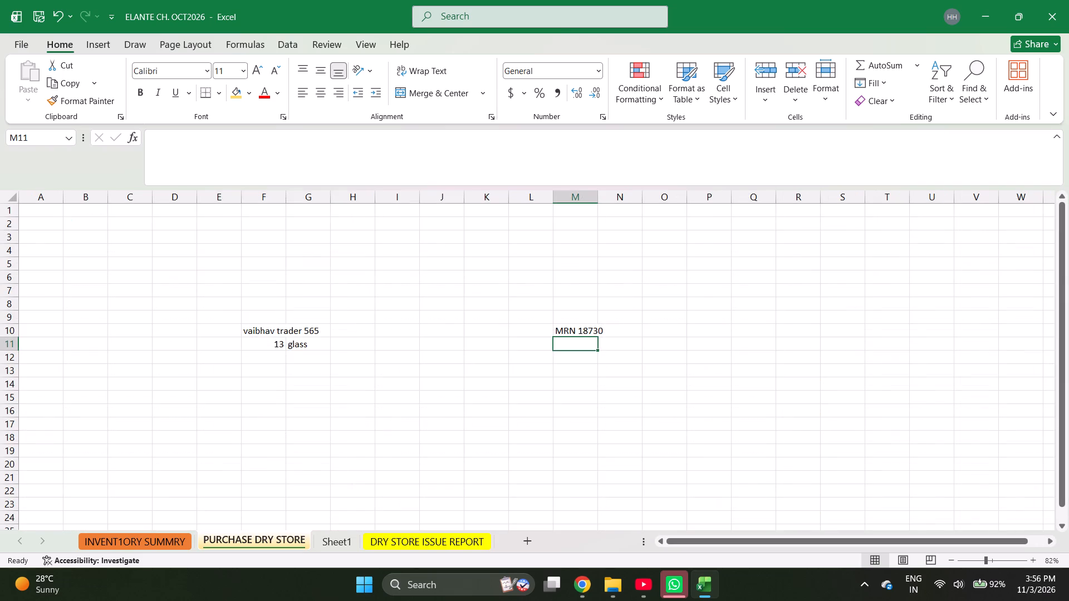
Copy Pitted Olive Green Whole 3kg from the inventory summary sheet into the product cell below Pitted Olive Black Whole 450gm.
key(ctrl+Page_Up)
key(ctrl+Page_Up)
key(Down)
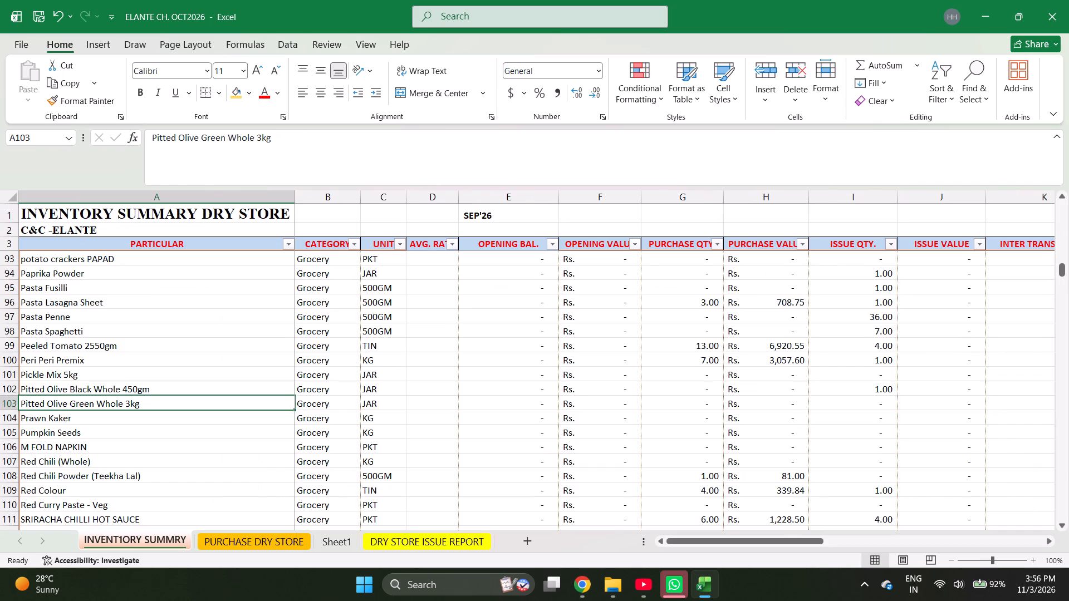
key(ctrl+c)
key(ctrl+Page_Down)
key(Return)
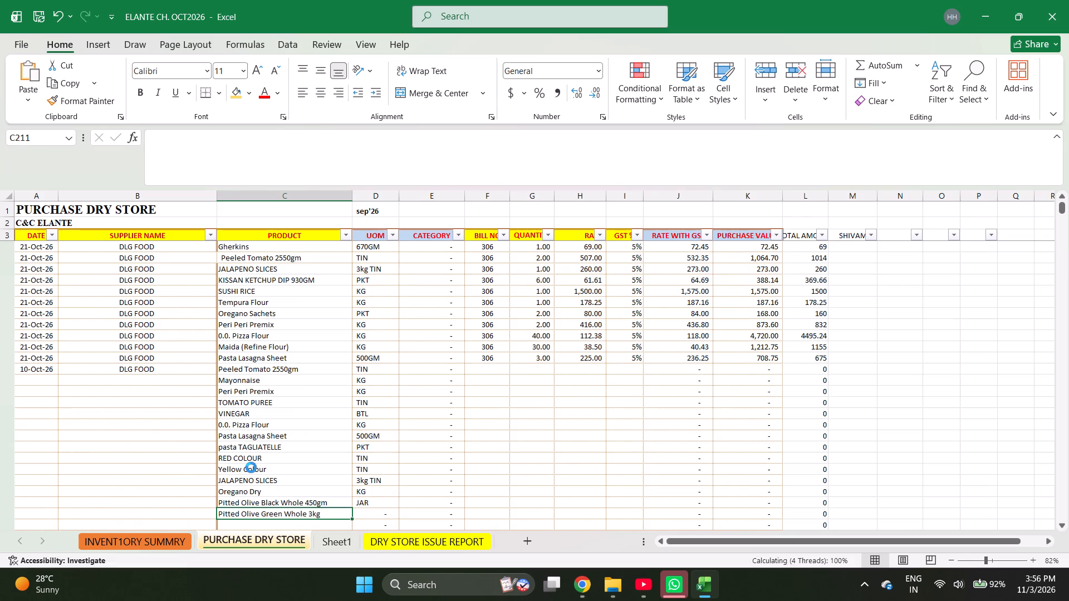
key(Return)
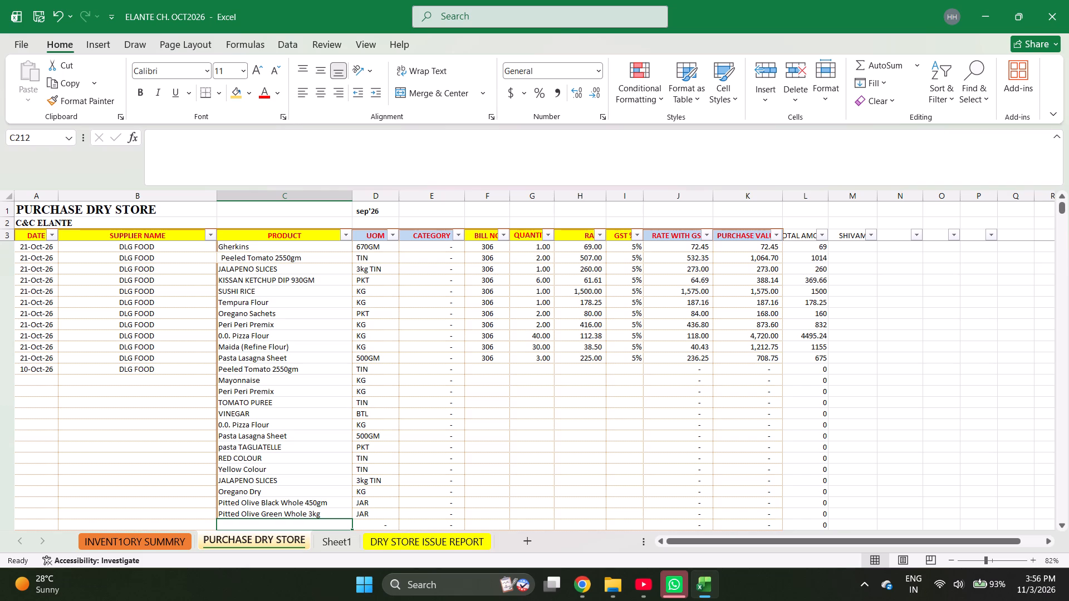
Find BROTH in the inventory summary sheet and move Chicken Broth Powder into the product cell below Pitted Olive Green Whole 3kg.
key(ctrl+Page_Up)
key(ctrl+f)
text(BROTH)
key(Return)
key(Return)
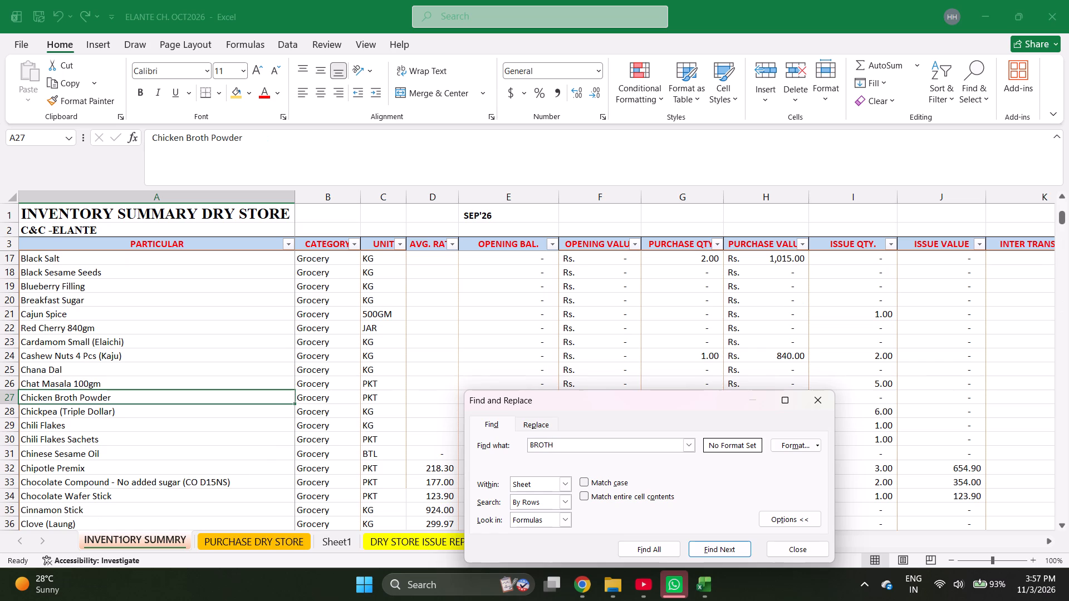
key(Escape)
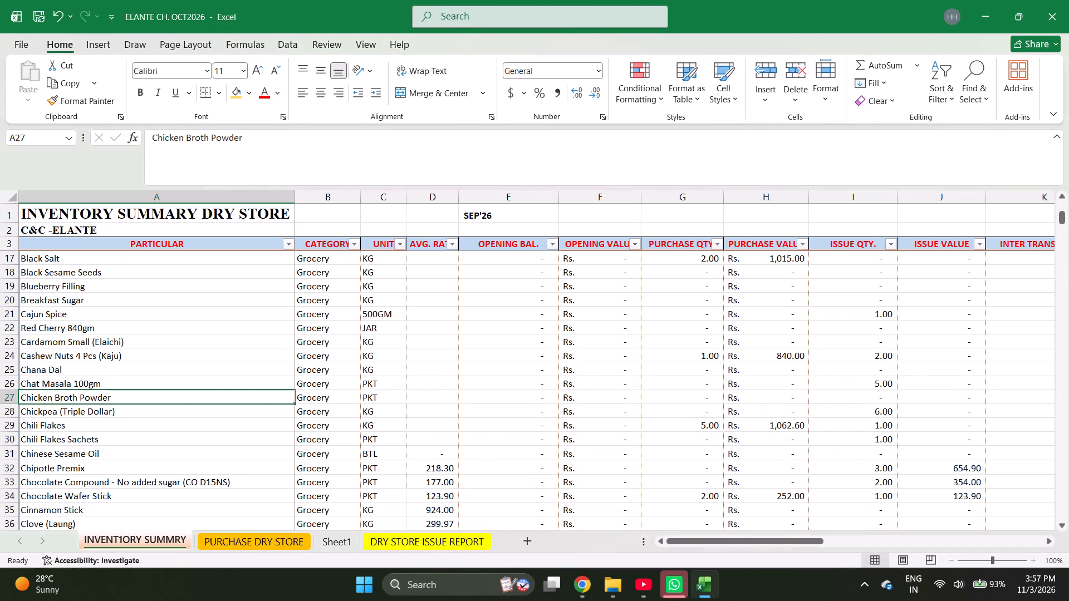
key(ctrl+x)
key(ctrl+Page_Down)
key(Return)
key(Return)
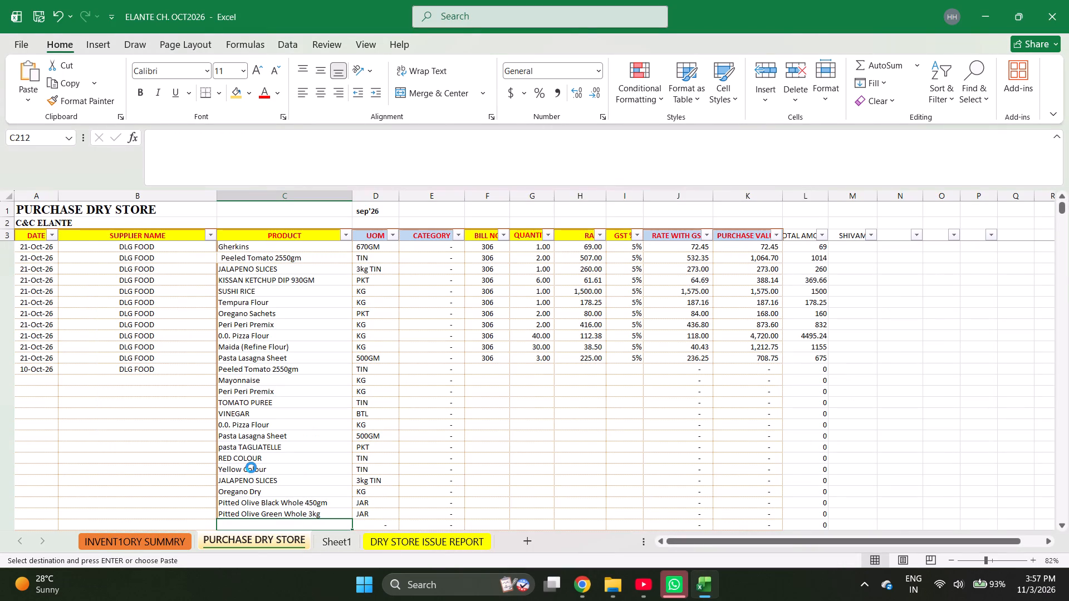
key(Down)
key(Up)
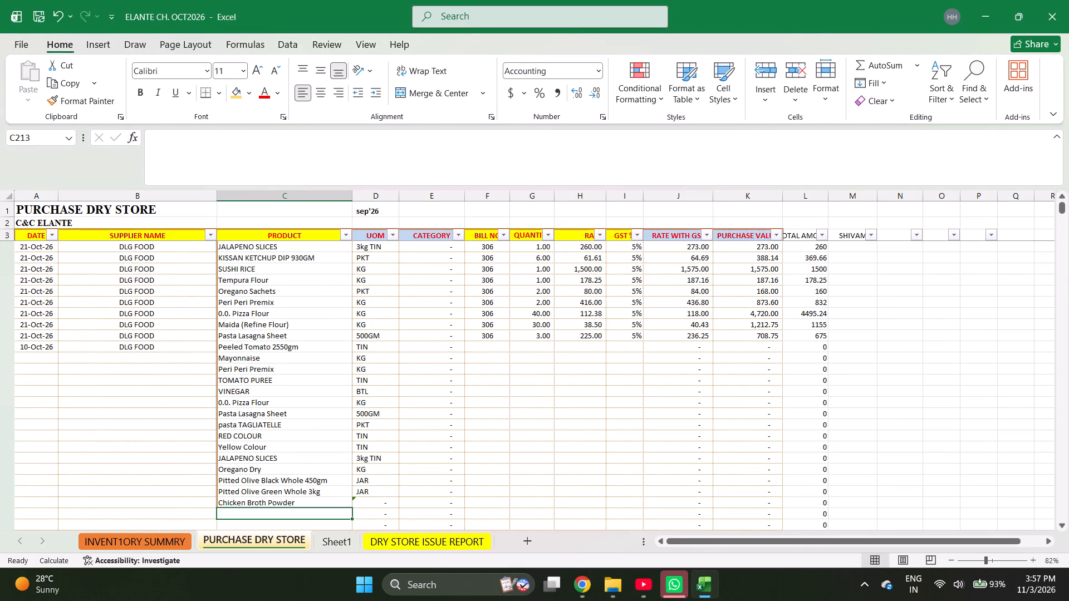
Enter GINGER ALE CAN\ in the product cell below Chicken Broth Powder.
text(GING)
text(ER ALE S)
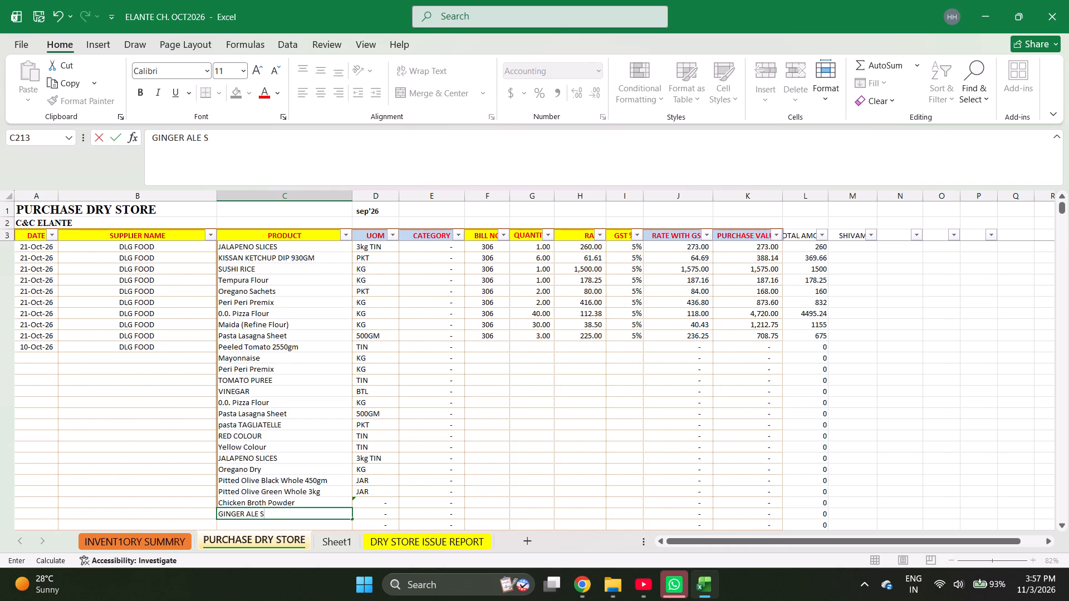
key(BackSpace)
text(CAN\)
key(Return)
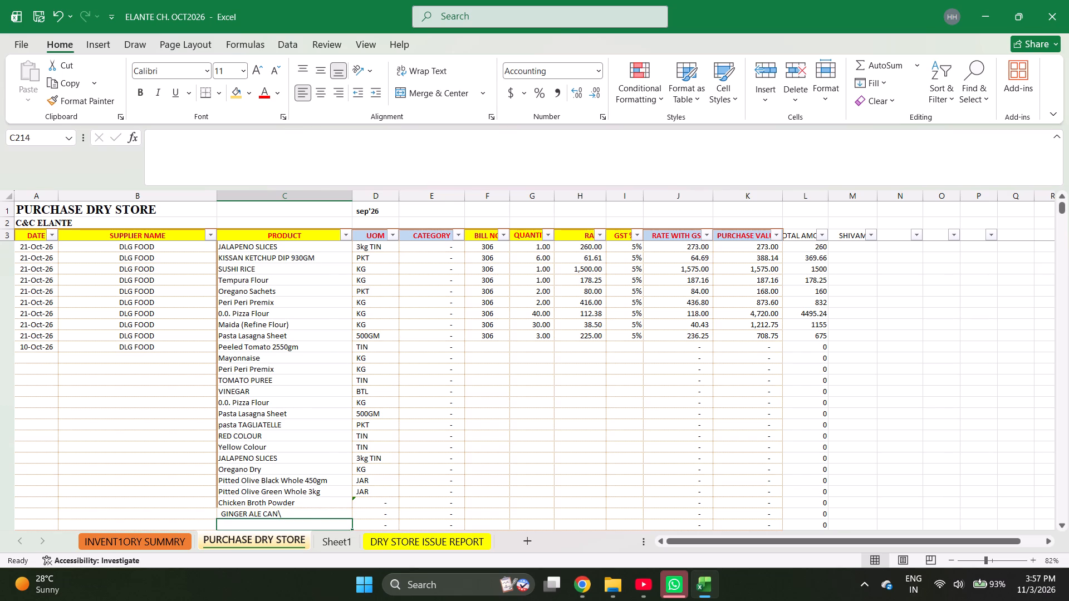
Search the inventory summary sheet for GINGER.
key(ctrl+Page_Up)
key(ctrl+f)
key(f)
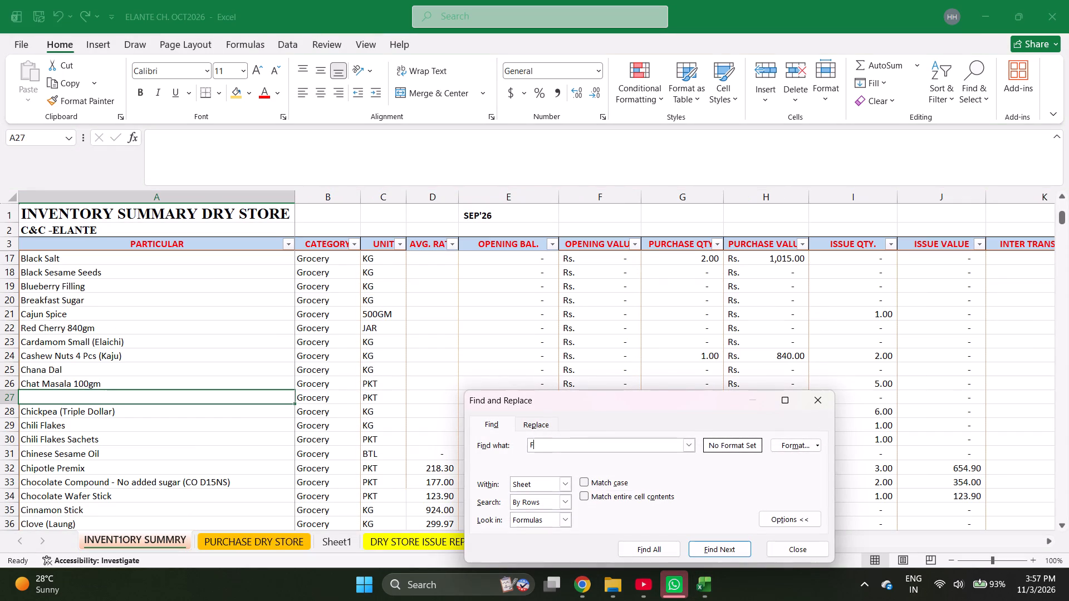
key(BackSpace)
key(BackSpace)
text(GINGER)
key(Return)
key(Escape)
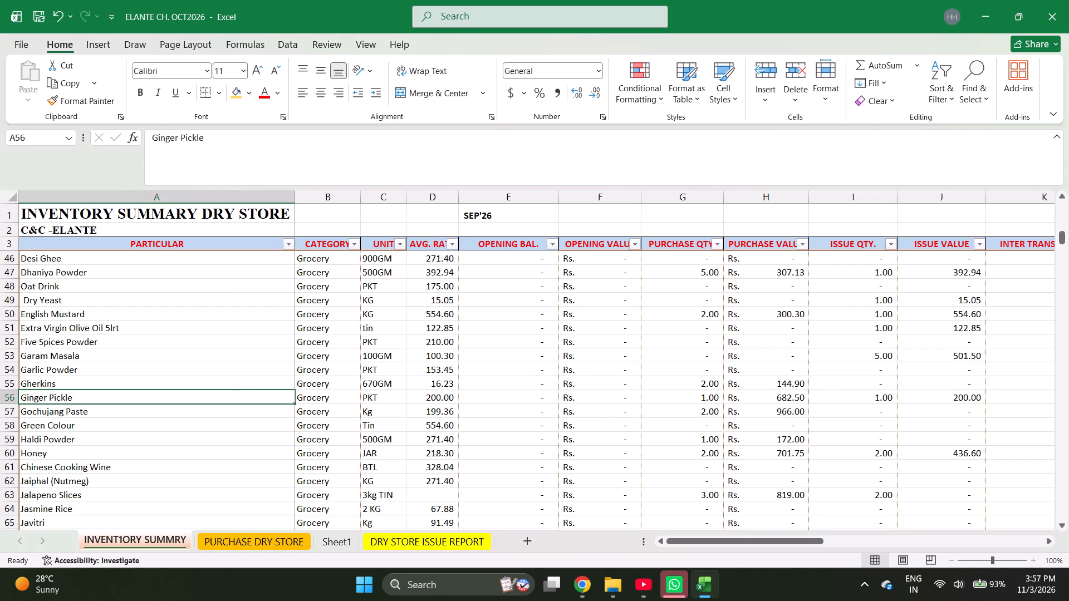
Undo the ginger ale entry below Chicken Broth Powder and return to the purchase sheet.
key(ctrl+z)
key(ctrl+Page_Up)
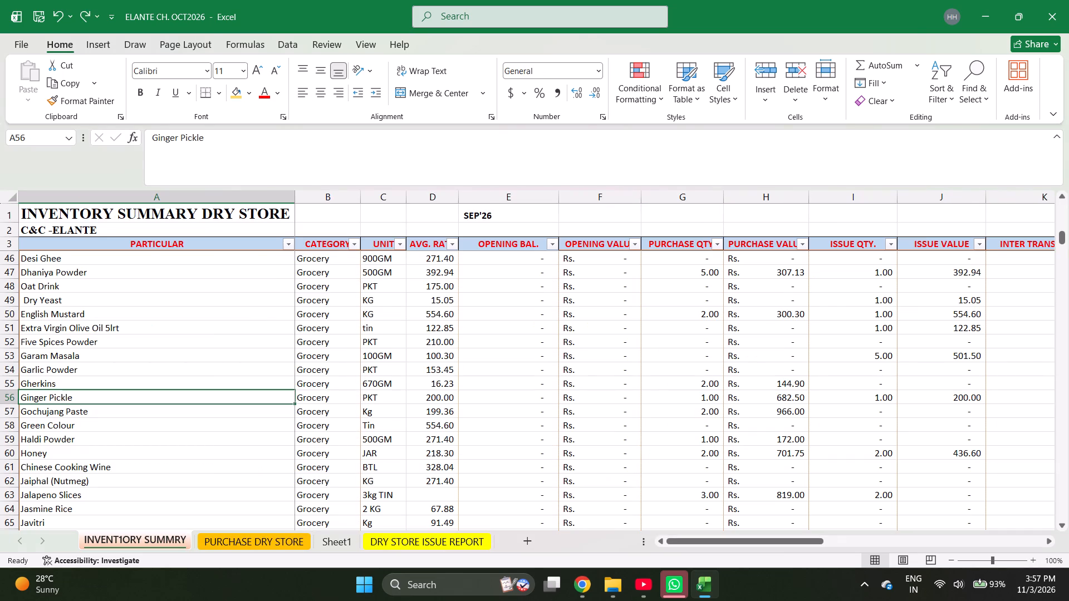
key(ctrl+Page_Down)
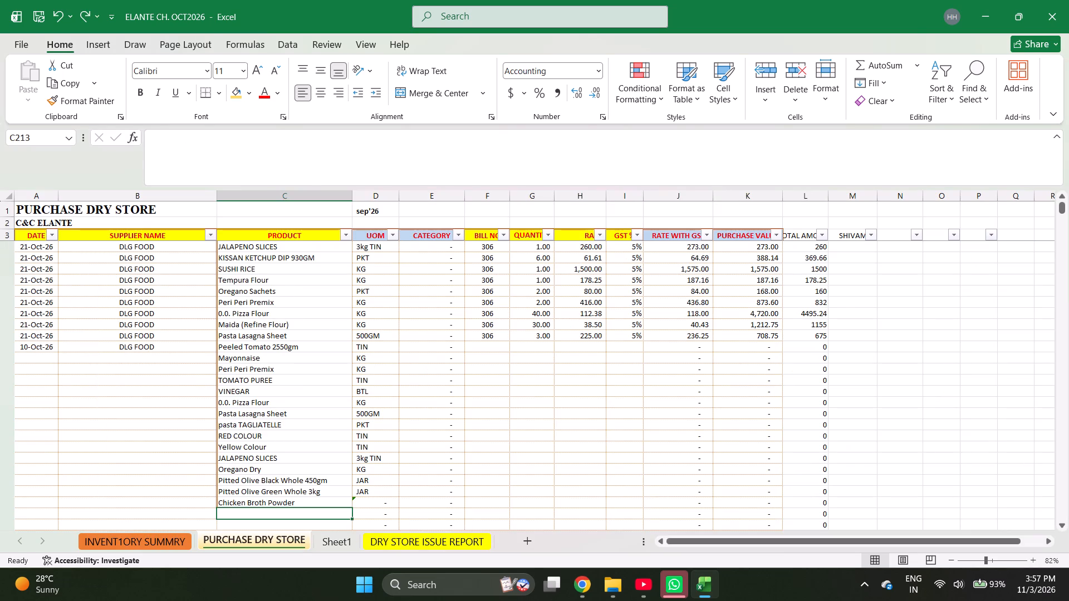
Look back through the PRODUCT column of the purchase list, from its end up to Tempura Flour.
key(Up)
key(Up)
key(Up)
key(Up)
key(Up)
key(Up)
key(Up)
key(Up)
key(Up)
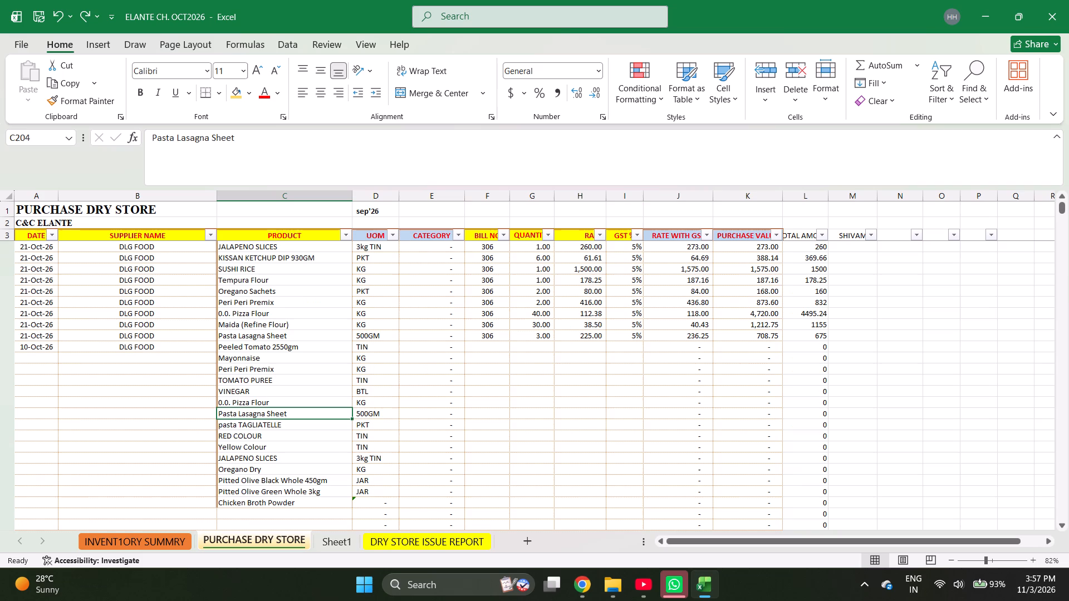
key(Up)
key(Up)
key(Up)
key(Up)
key(Up)
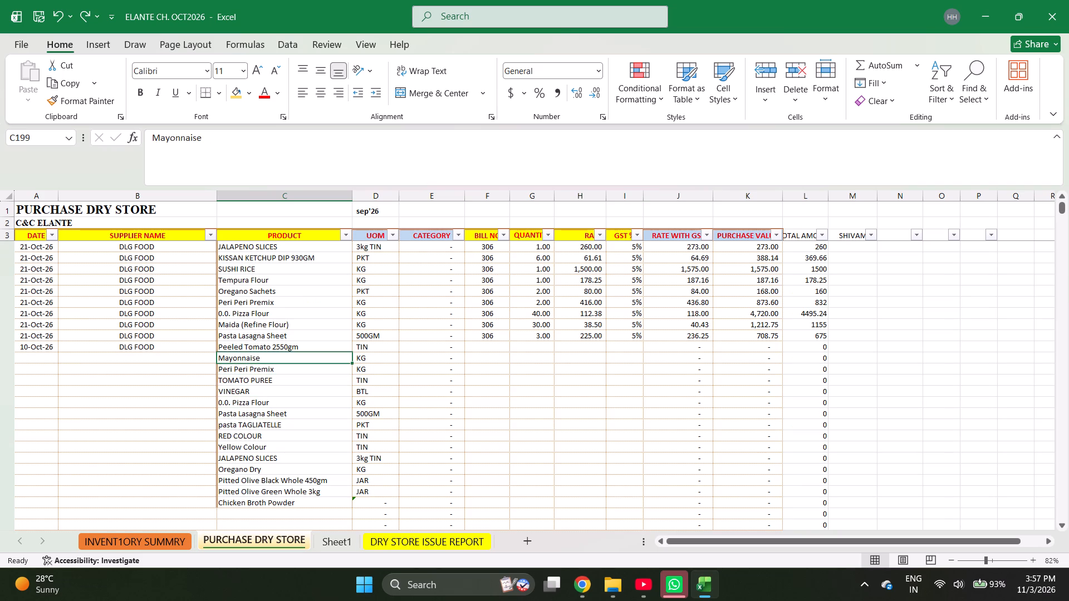
key(Up)
key(Up)
key(Up)
key(Up)
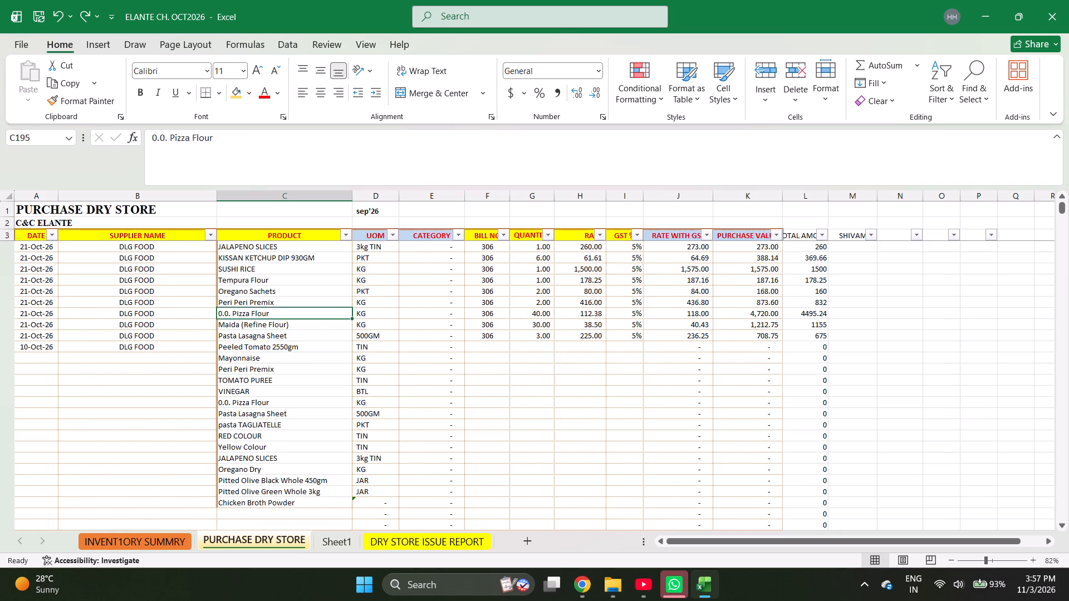
key(Up)
key(Up)
key(Up)
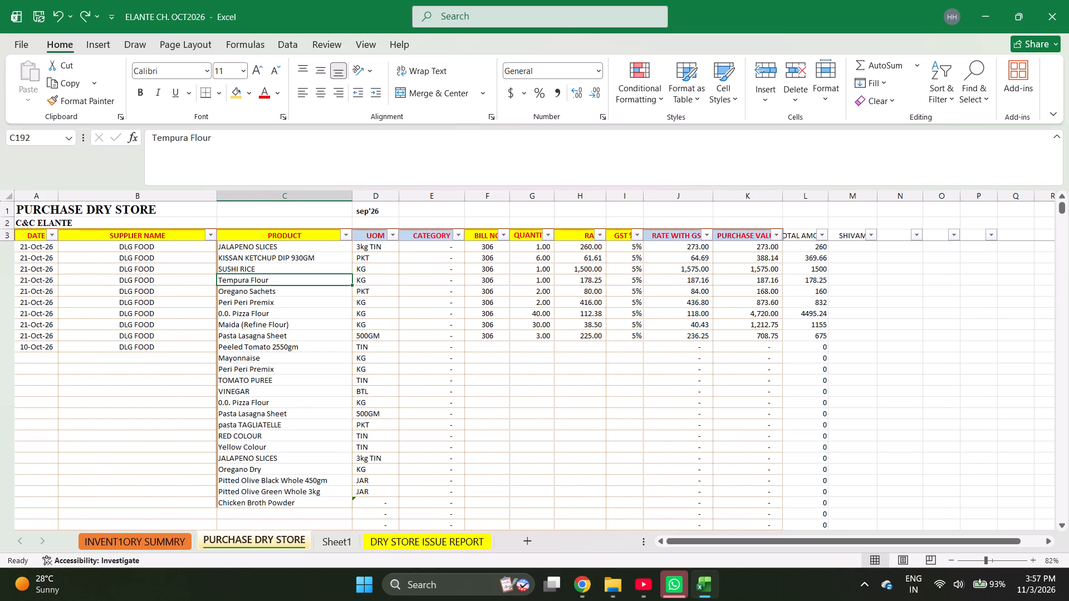
Search the inventory summary sheet for BROTH again.
key(ctrl+Page_Up)
key(ctrl+f)
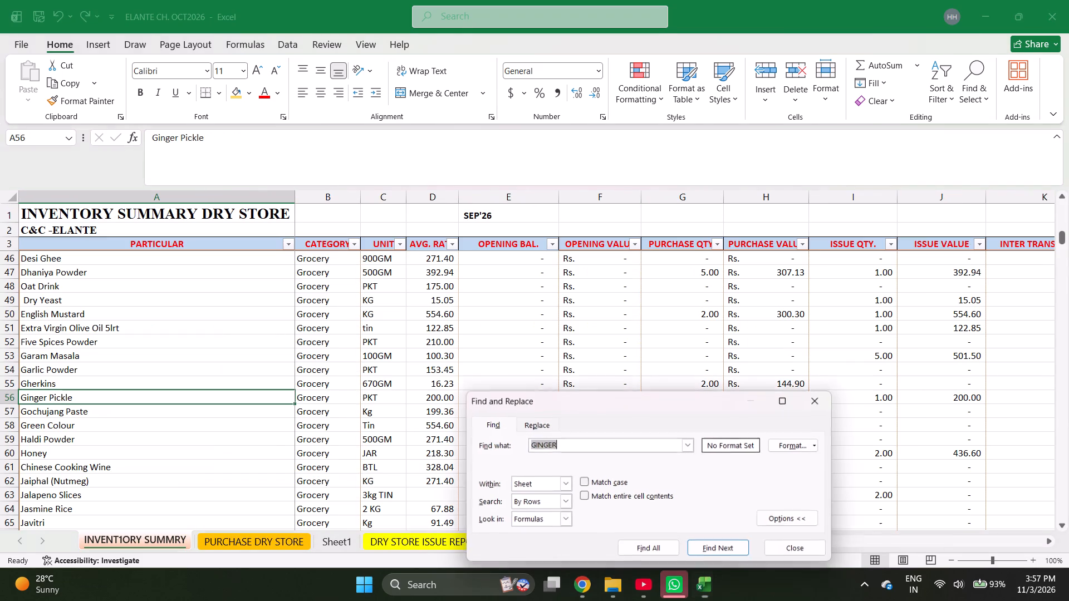
key(Down)
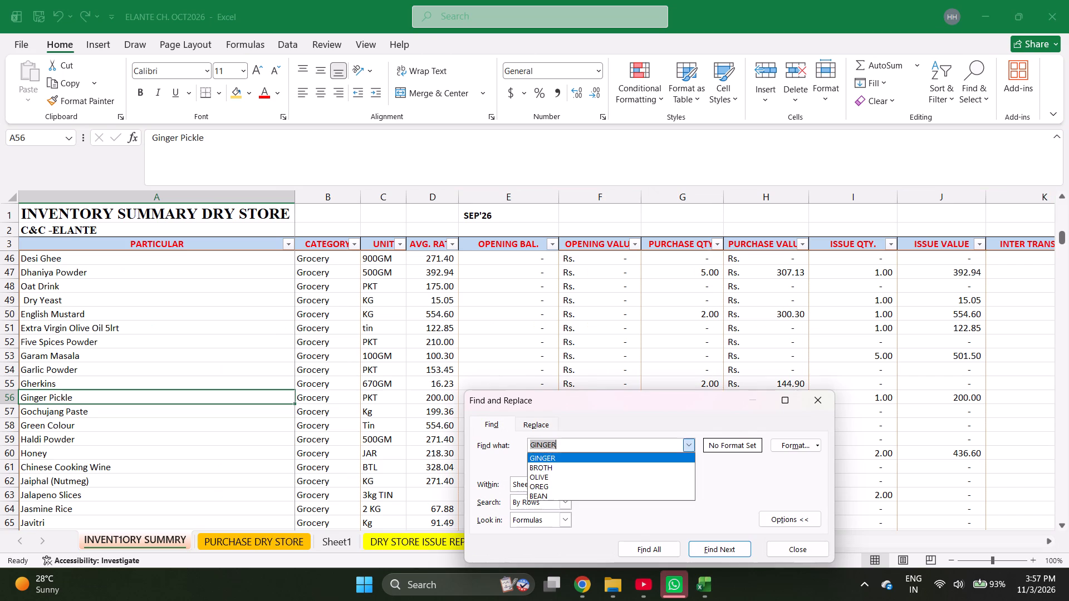
key(Down)
key(Return)
key(Return)
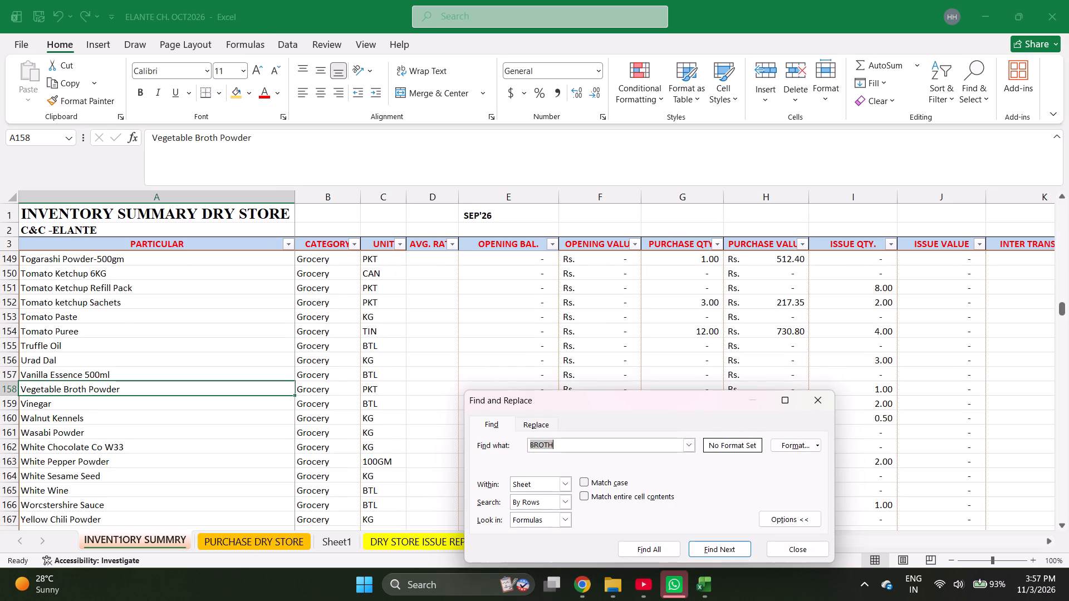
key(Return)
key(Return)
key(Return)
key(Return)
Look through the inventory summary's PARTICULAR column for the emptied cell that held Chicken Broth Powder.
key(Escape)
key(Down)
key(Down)
key(Down)
key(Down)
key(Down)
key(Down)
key(Down)
key(Down)
key(Down)
key(Down)
key(Down)
key(Down)
key(Down)
key(Down)
key(Down)
key(Down)
key(Down)
key(Down)
key(Down)
key(Down)
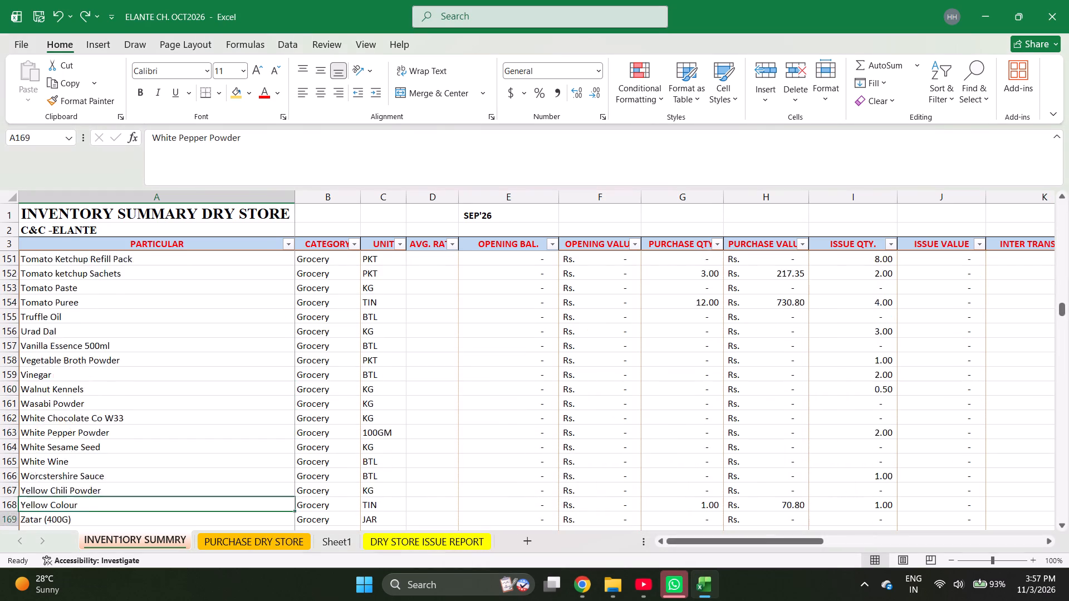
key(Down)
key(Down)
key(Down)
key(Down)
key(Down)
key(Down)
key(Down)
key(Down)
key(Down)
key(Down)
key(Down)
key(Down)
key(Down)
key(Down)
key(Down)
key(Down)
key(Down)
key(Down)
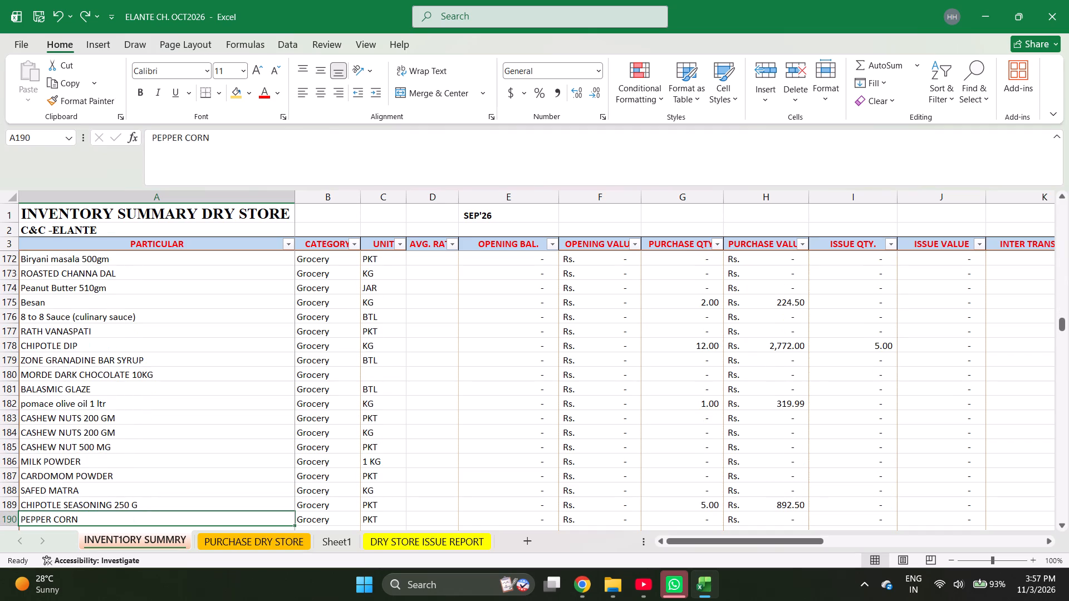
key(ctrl+Down)
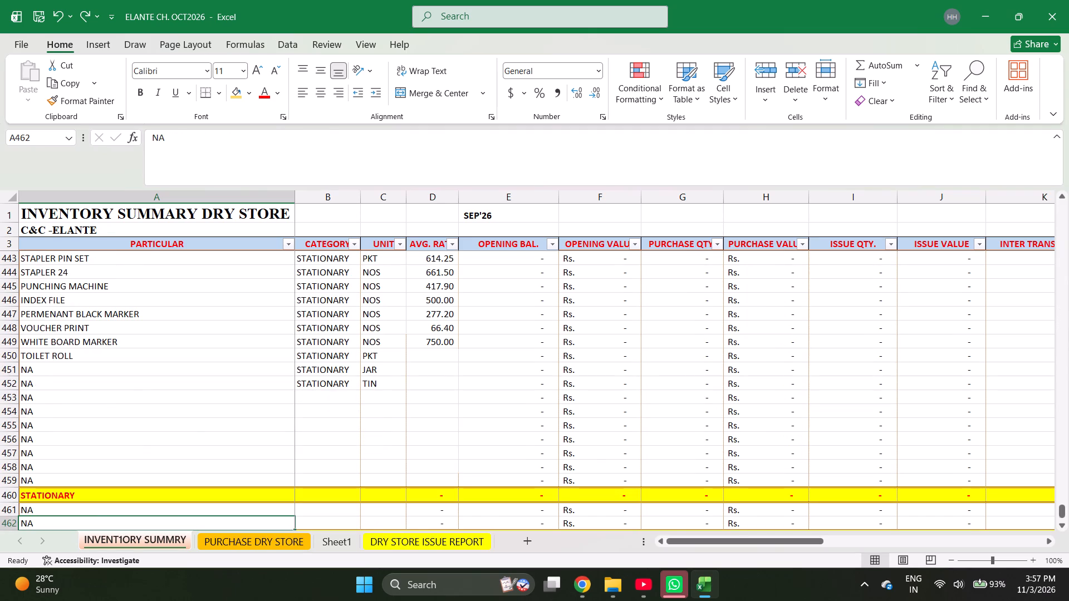
key(ctrl+Up)
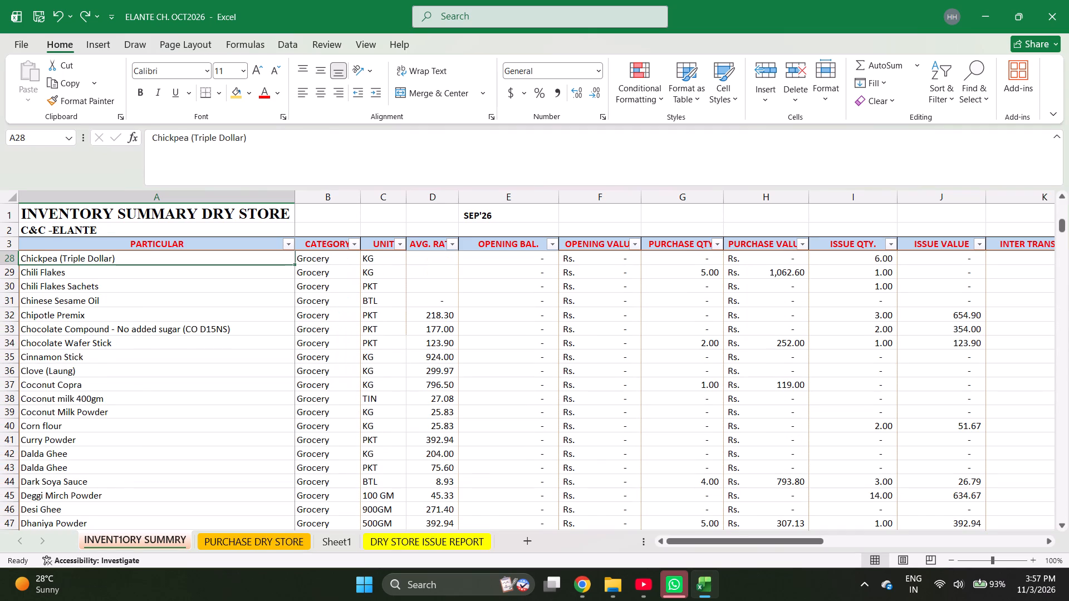
key(Up)
key(Up)
key(Up)
key(Down)
key(Down)
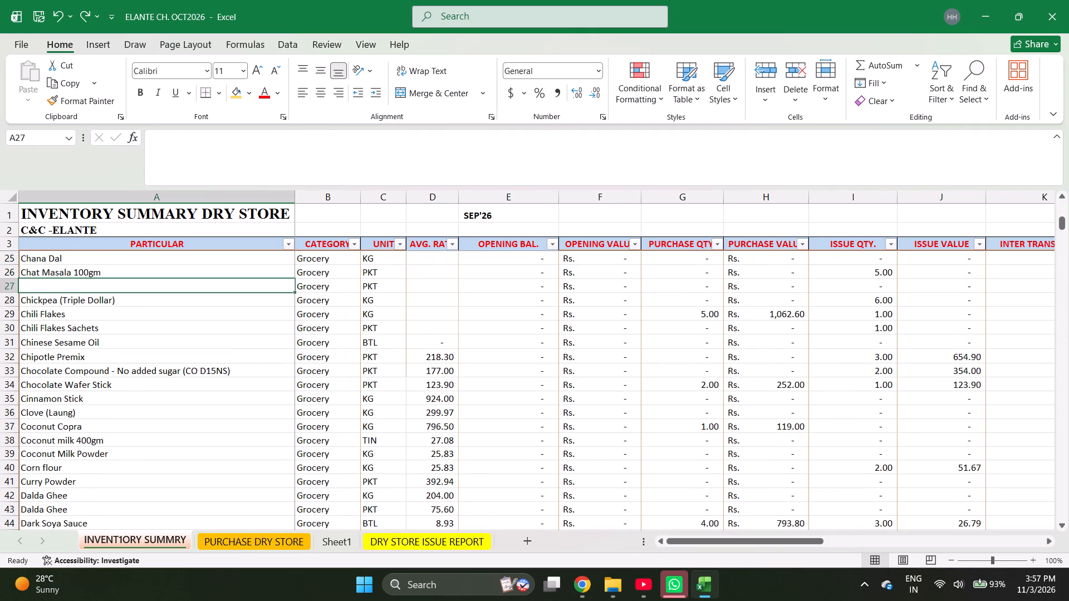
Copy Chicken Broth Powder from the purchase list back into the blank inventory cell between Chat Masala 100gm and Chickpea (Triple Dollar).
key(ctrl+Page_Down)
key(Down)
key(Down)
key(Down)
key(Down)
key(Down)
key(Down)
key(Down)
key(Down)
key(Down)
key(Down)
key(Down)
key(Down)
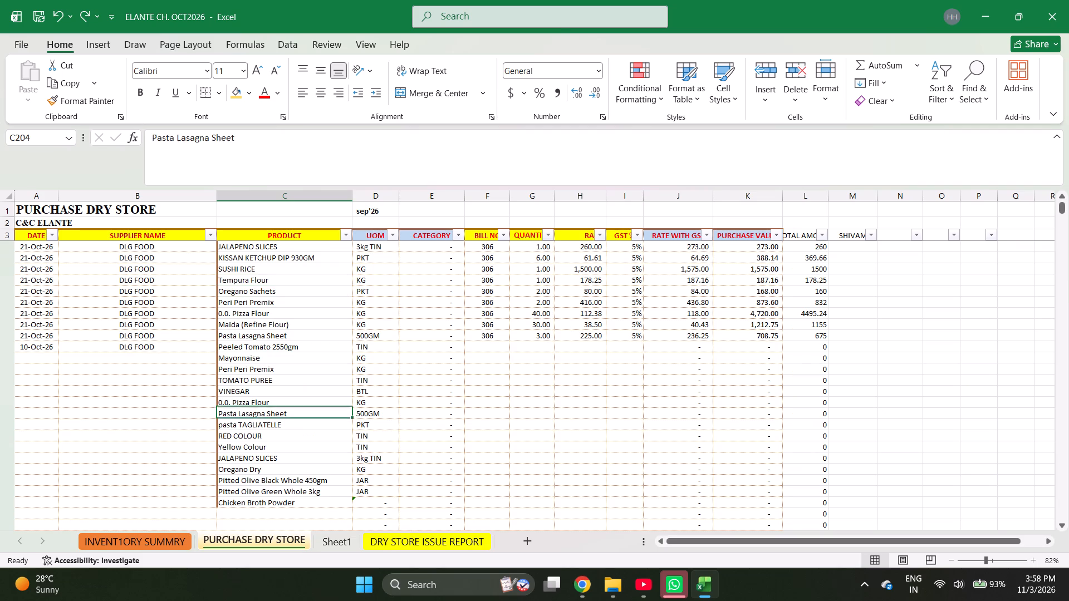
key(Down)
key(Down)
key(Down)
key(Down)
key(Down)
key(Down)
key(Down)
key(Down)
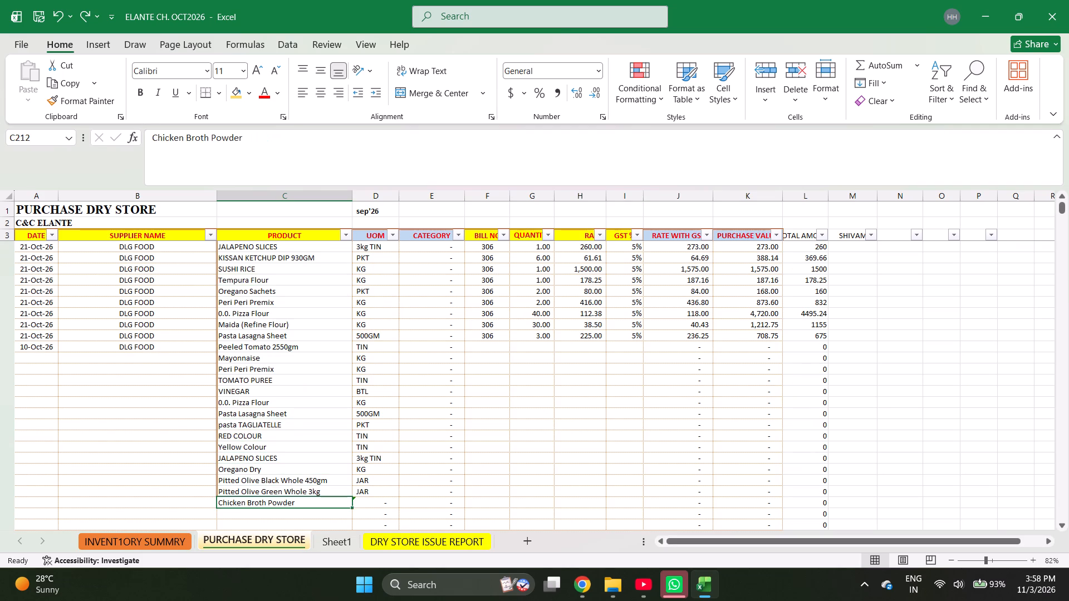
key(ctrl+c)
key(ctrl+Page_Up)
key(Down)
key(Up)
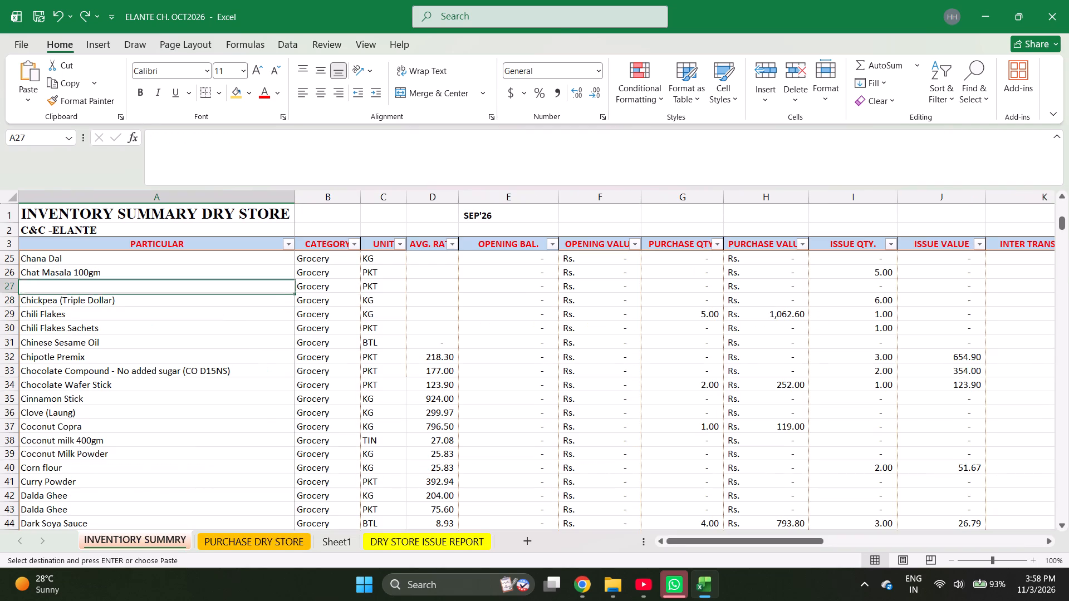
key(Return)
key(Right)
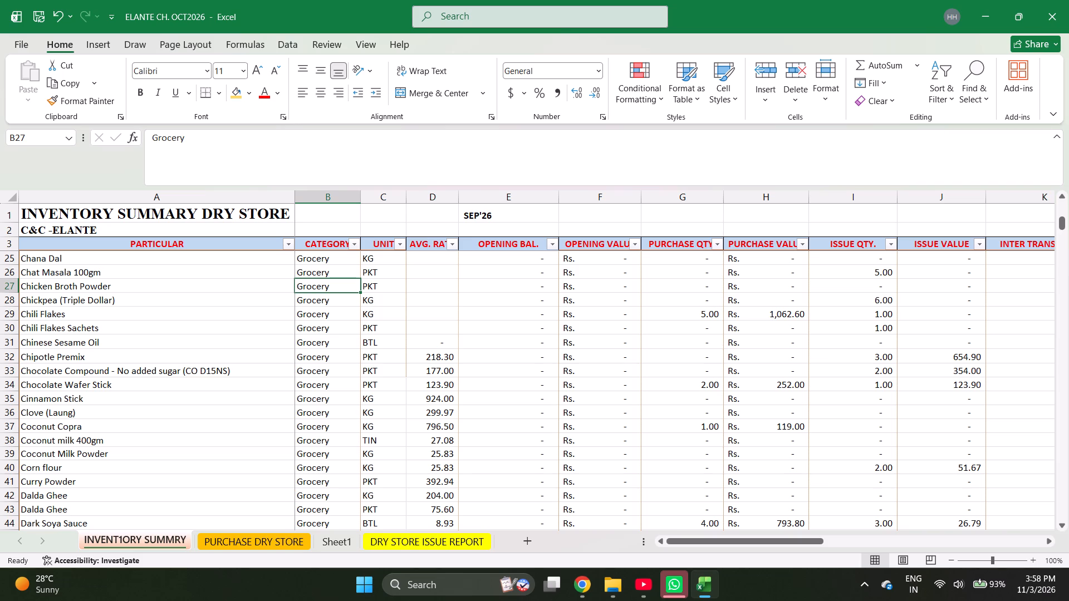
Find GINGER A in the inventory summary sheet and copy Ginger Ale Can over Chicken Broth Powder in the PRODUCT column.
key(ctrl+f)
text(GINGER)
key(Return)
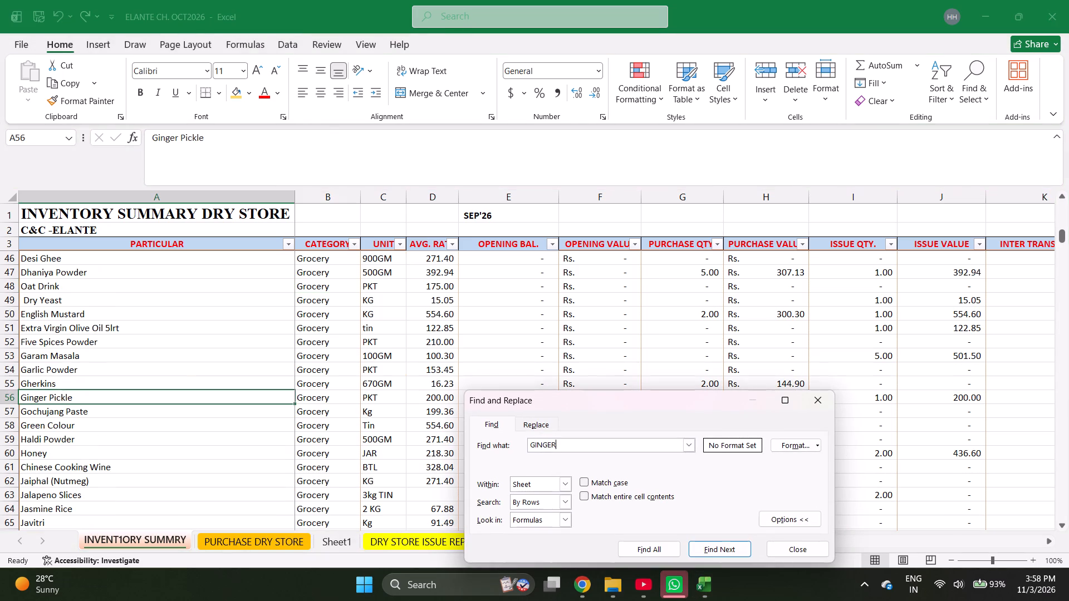
key(Return)
key(space)
text(A)
key(Return)
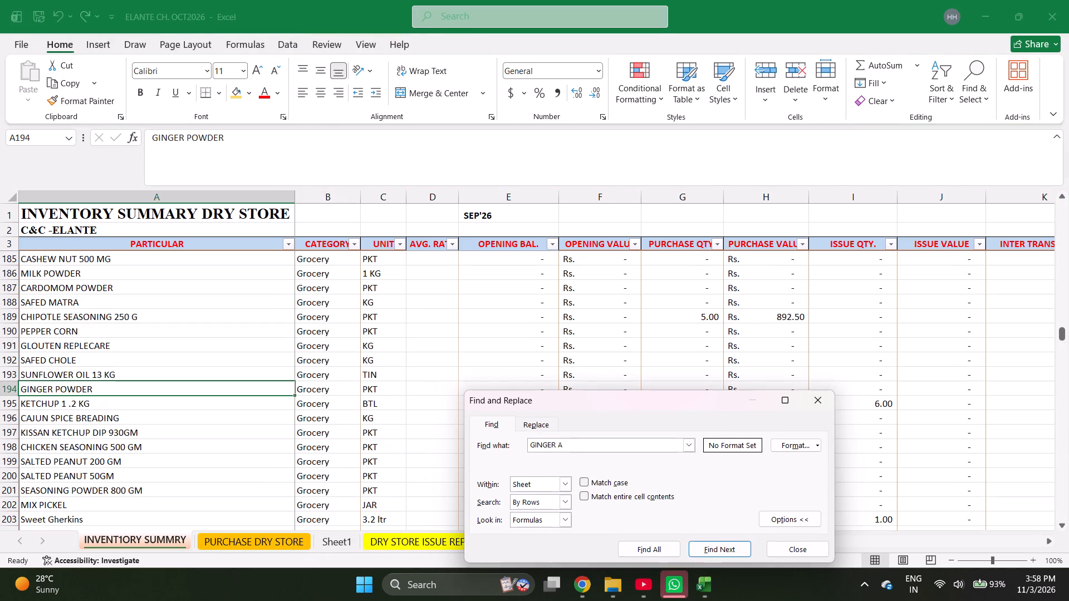
key(Escape)
key(ctrl+c)
key(ctrl+Page_Down)
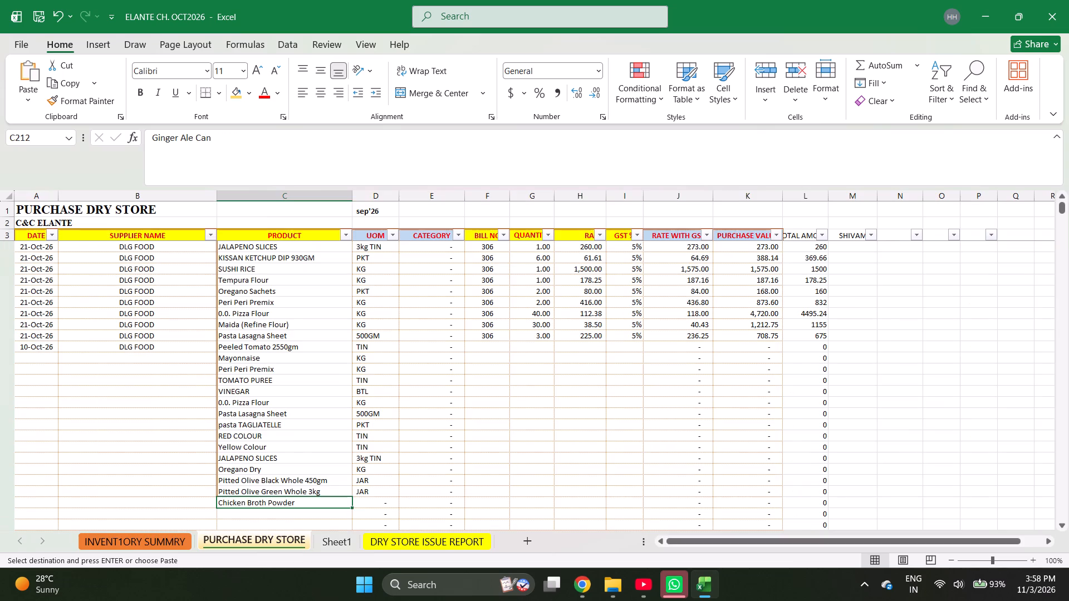
key(Return)
key(Return)
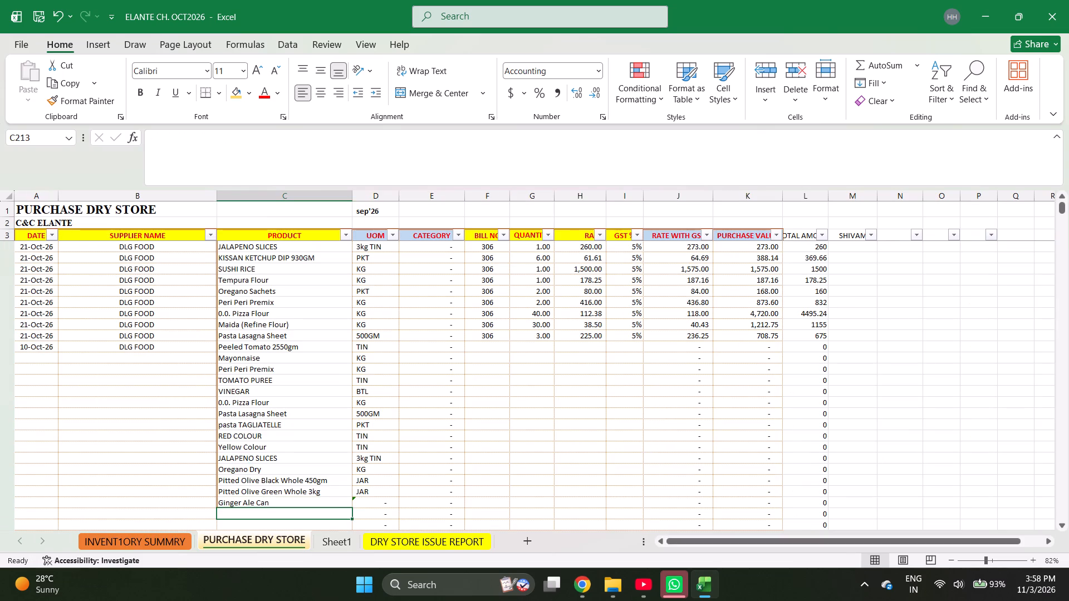
Undo the overwrite of Chicken Broth Powder and paste Ginger Ale Can into the PRODUCT cell below it.
key(ctrl+z)
key(Down)
key(Return)
Find BROTH in the inventory summary and copy Chicken Broth Powder into the PRODUCT cell above Ginger Ale Can.
key(Up)
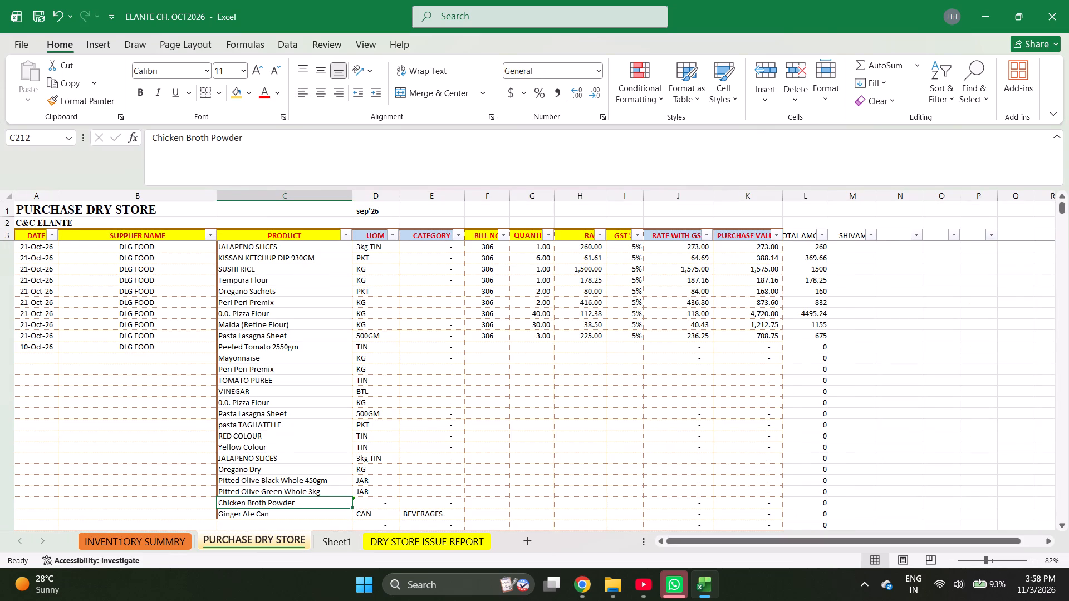
key(ctrl+Page_Up)
key(ctrl+f)
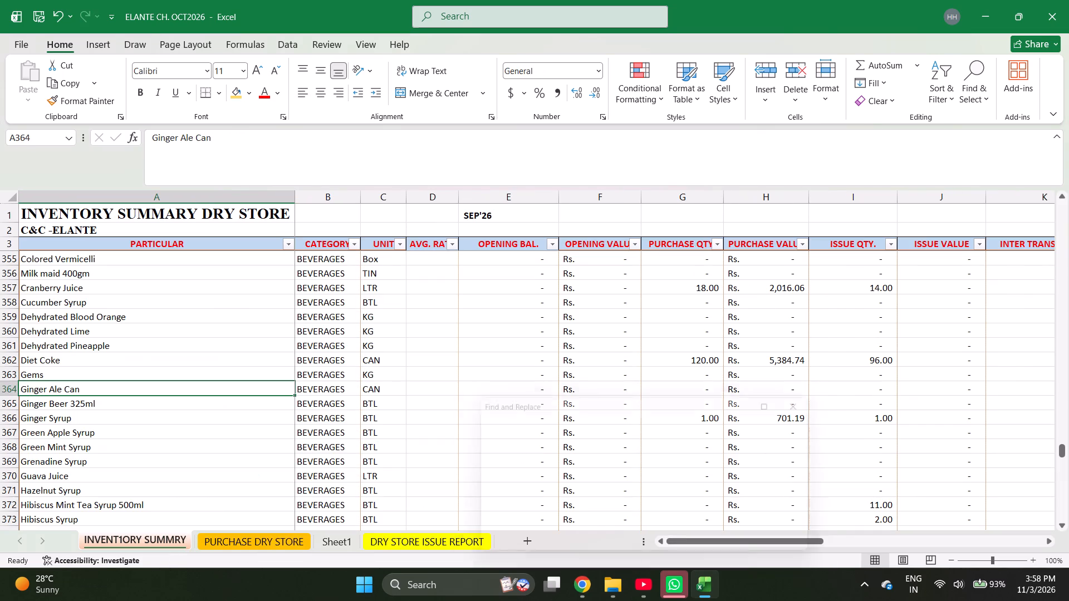
text(BROTH)
key(Return)
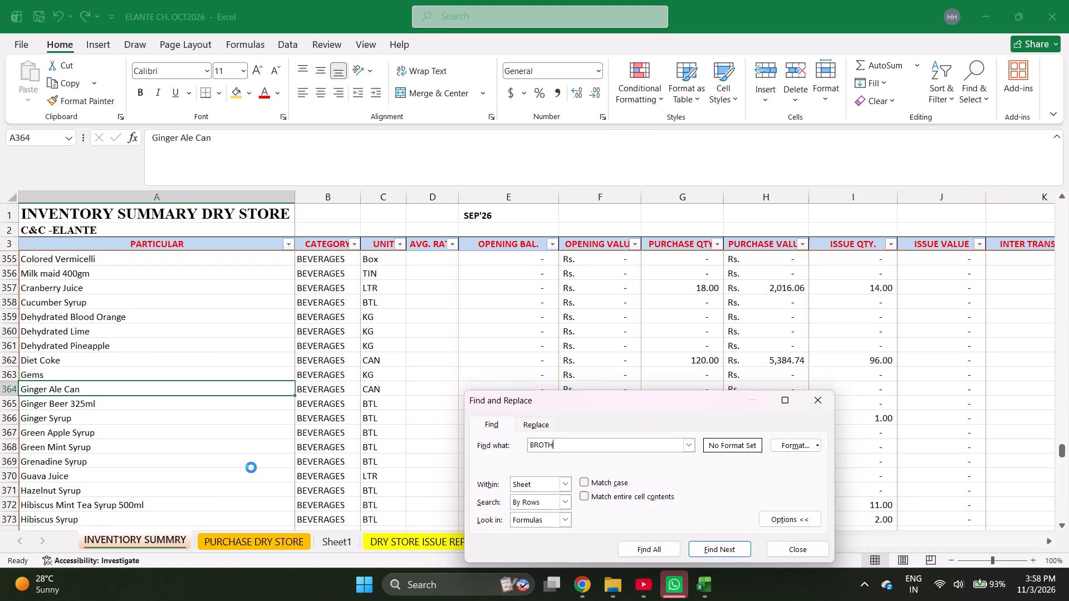
key(Return)
key(Return)
key(Escape)
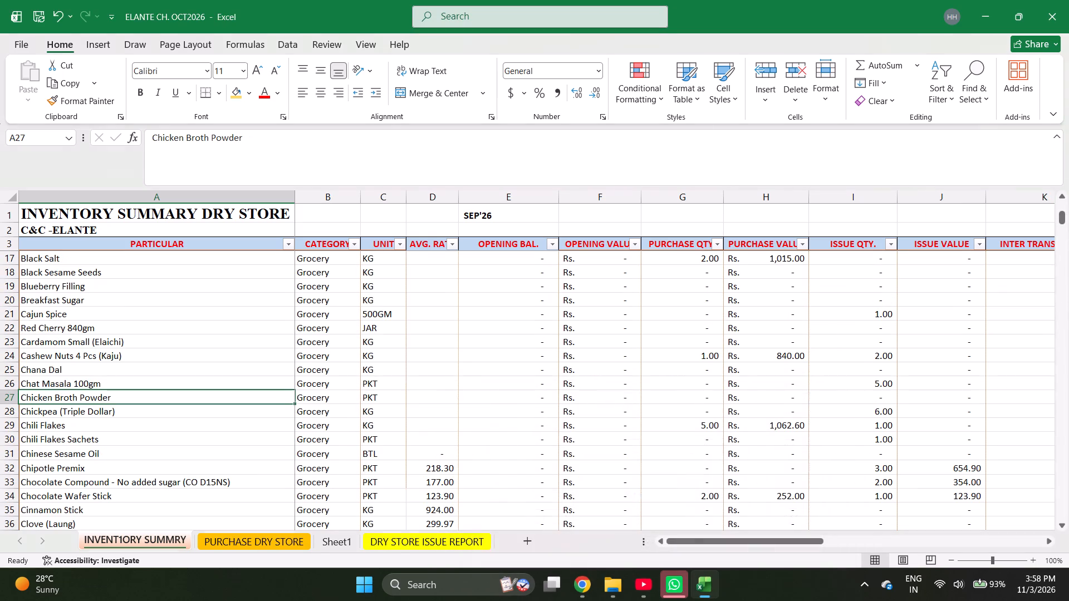
key(ctrl+c)
key(ctrl+Page_Down)
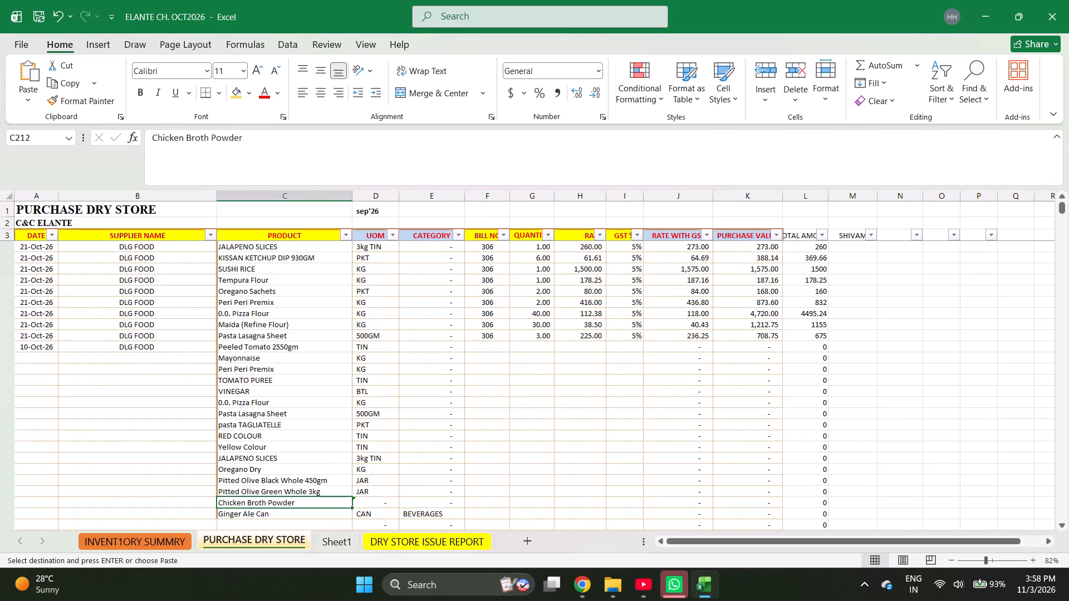
key(Return)
key(Return)
Fill the UOM and CATEGORY formulas down from the row above into the Chicken Broth Powder row.
key(Down)
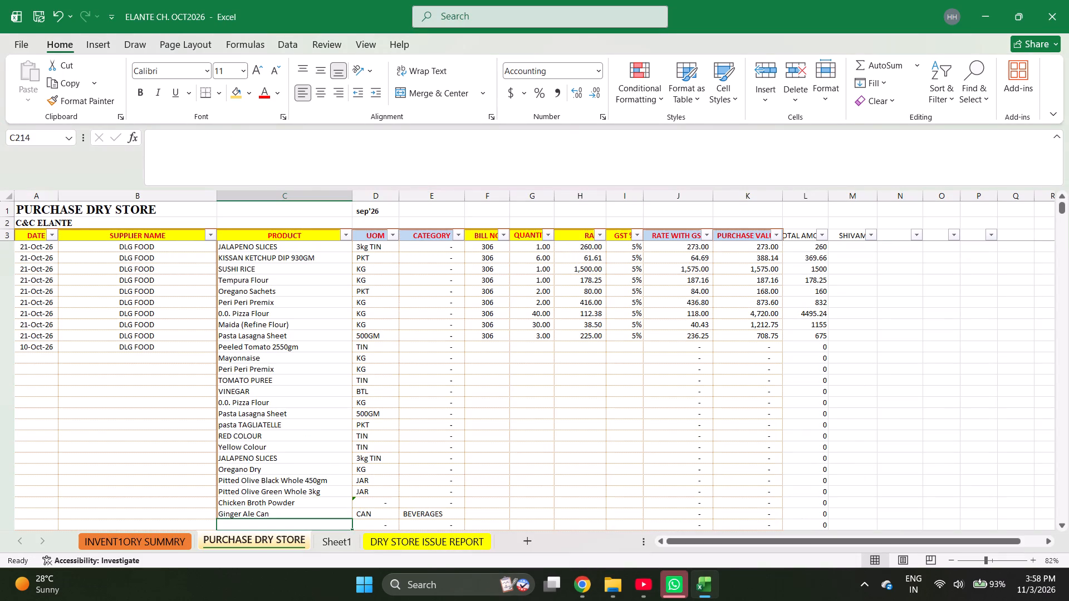
key(Right)
key(Up)
key(Up)
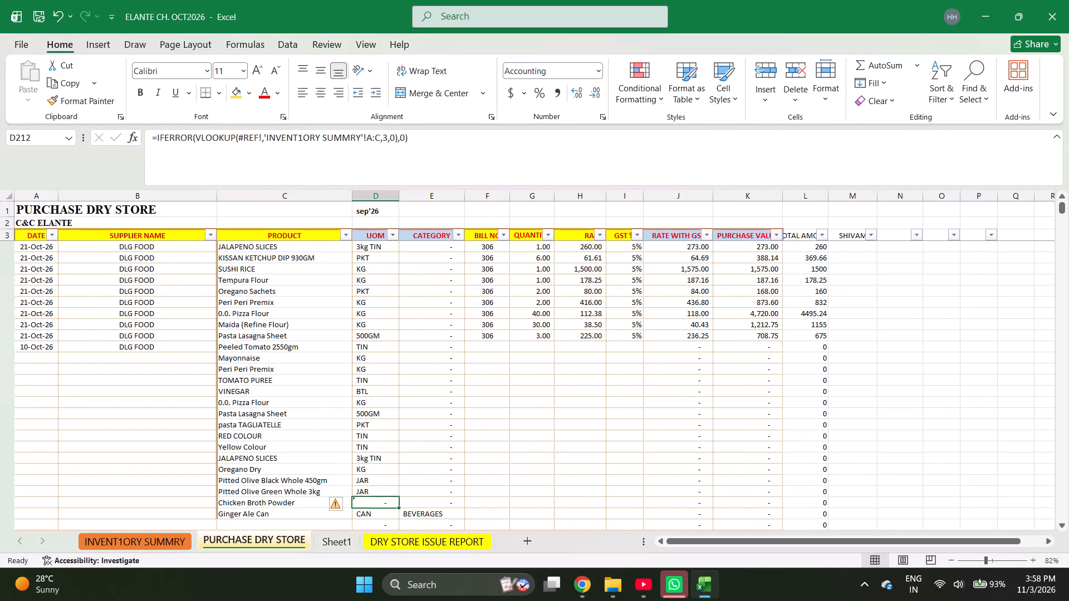
key(ctrl+d)
key(Right)
key(ctrl+d)
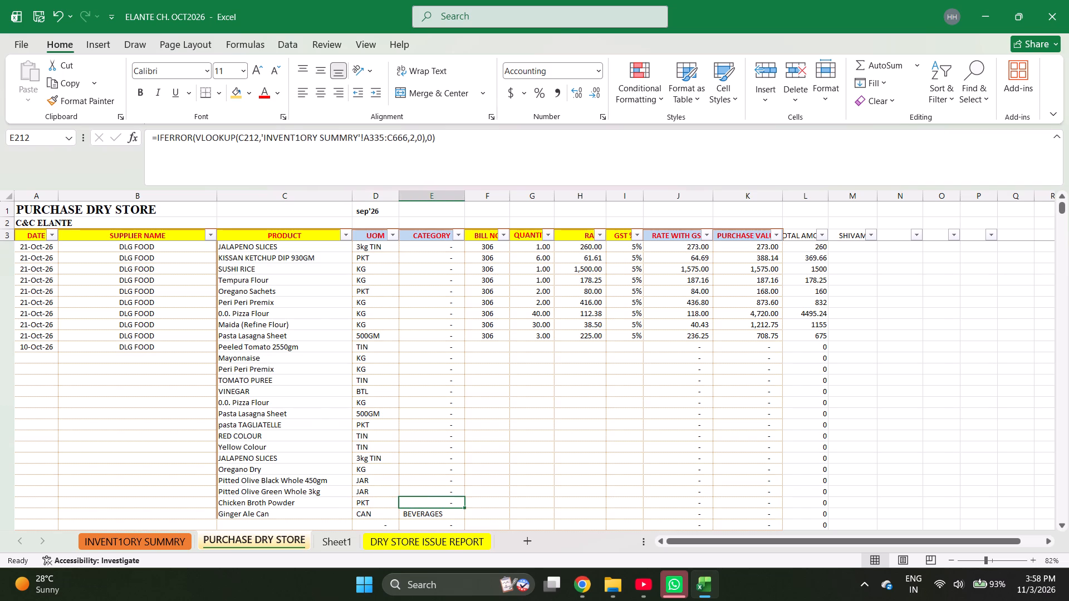
Add ORANGE JUICE below Ginger Ale Can in the PRODUCT column.
key(Up)
key(Up)
key(Left)
key(Left)
key(ctrl+Down)
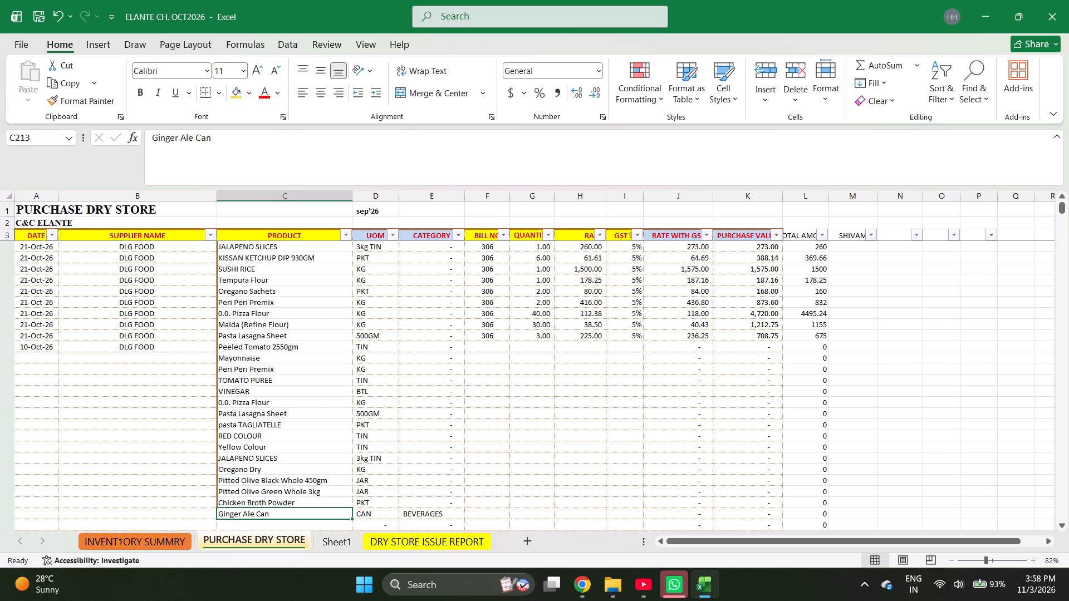
key(Down)
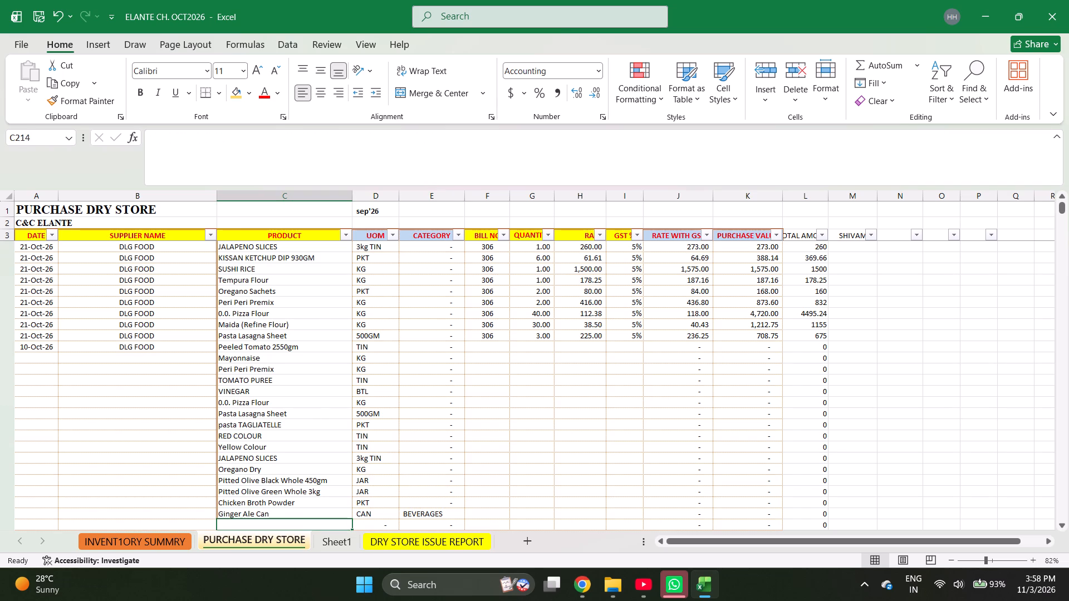
text(ORAN)
key(Return)
Enter bill number 9285 for Peeled Tomato 2550gm, the first of the 10-Oct-26 DLG FOOD rows.
key(Left)
key(ctrl+Up)
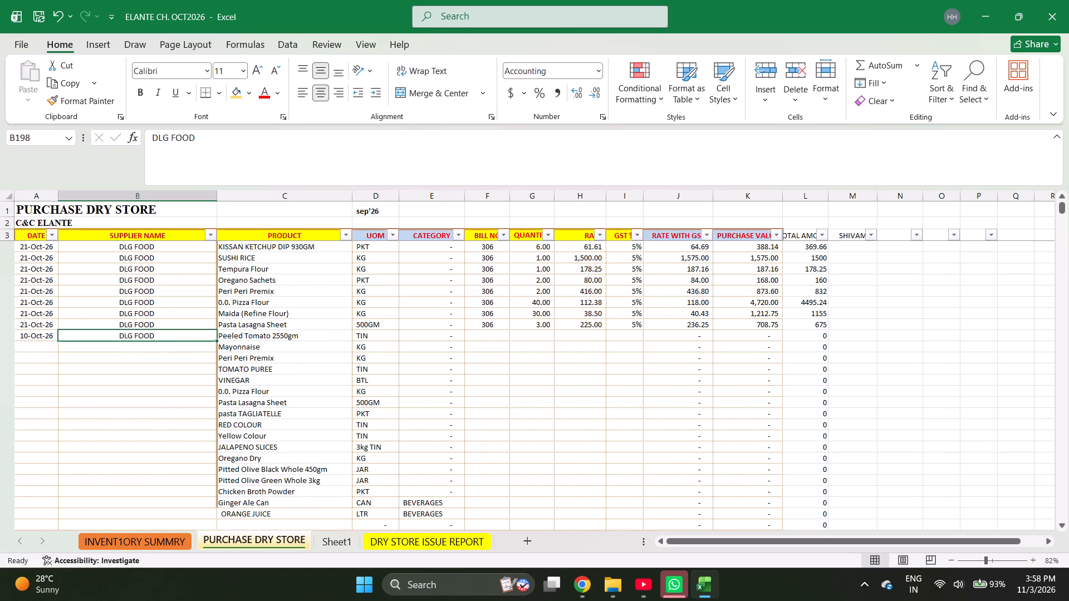
key(Right)
key(ctrl+shift+Down)
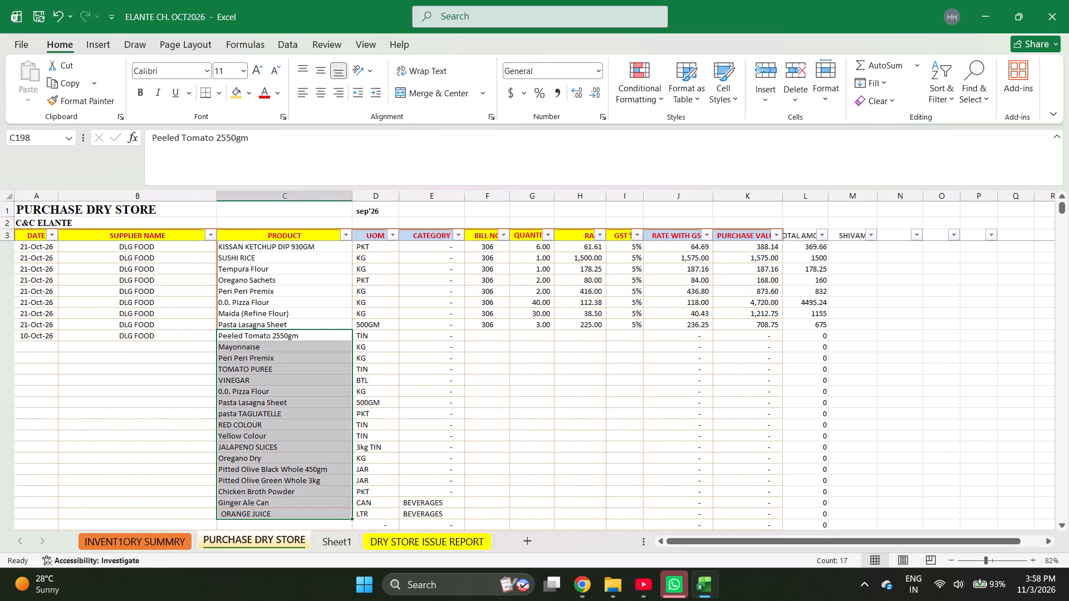
key(Right)
key(Right)
key(Right)
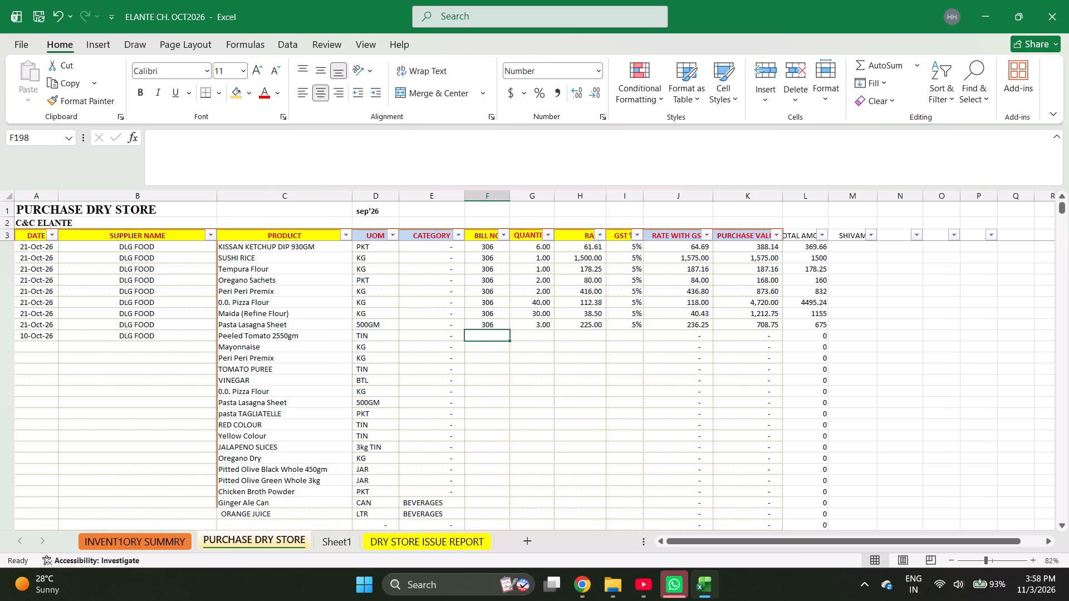
text(9285)
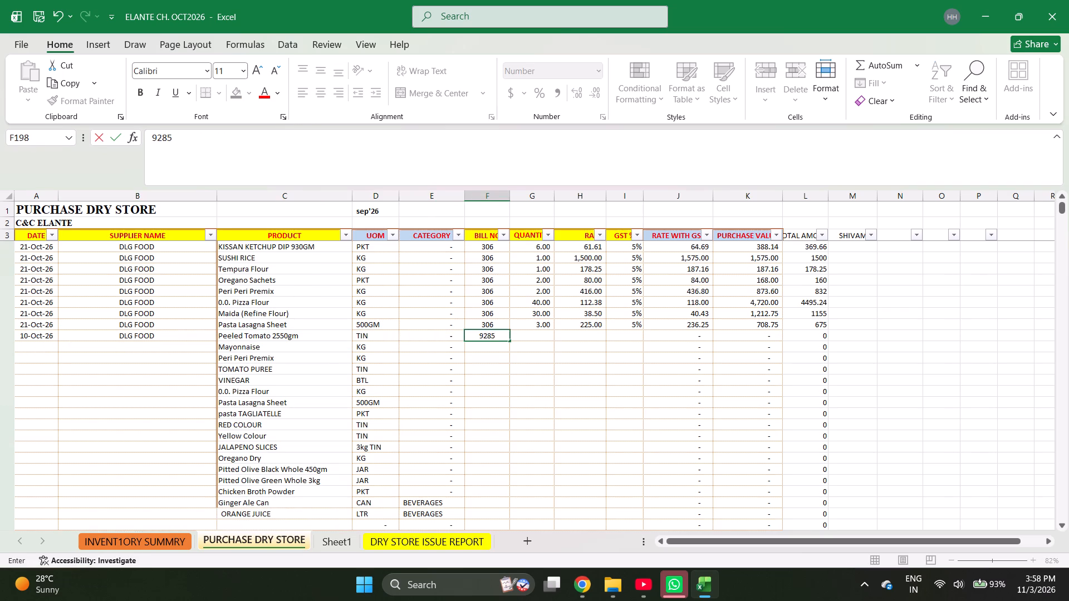
key(Page_Down)
key(Page_Up)
Enter quantities: Peeled Tomato 2550gm 3, Mayonnaise 12, Peri Peri Premix 2, TOMATO PUREE 6, VINEGAR 3 and 0.0. Pizza Flour 2.
key(Right)
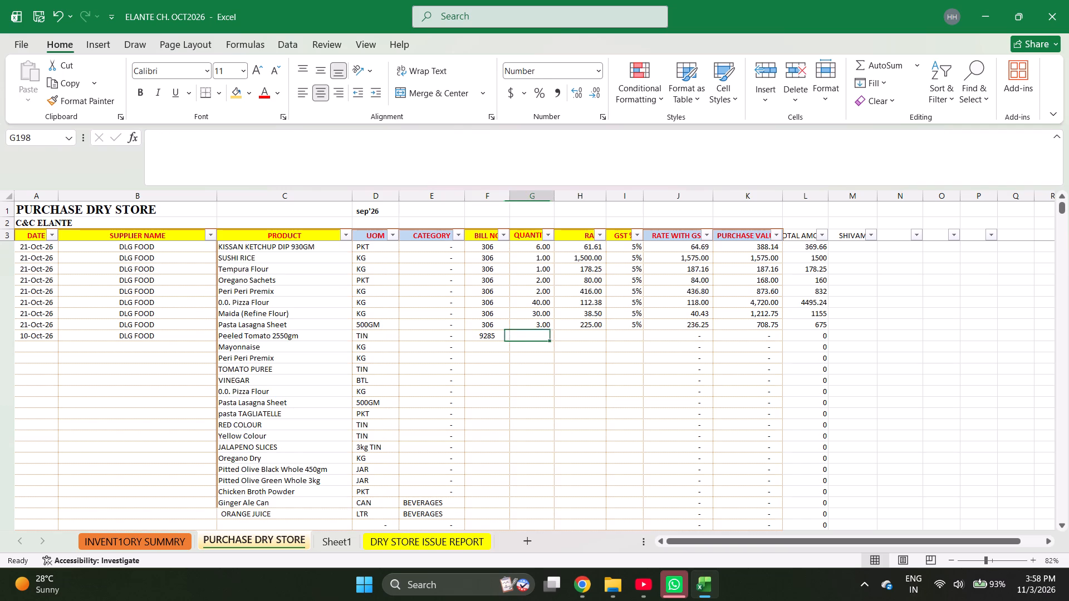
key(3)
key(Return)
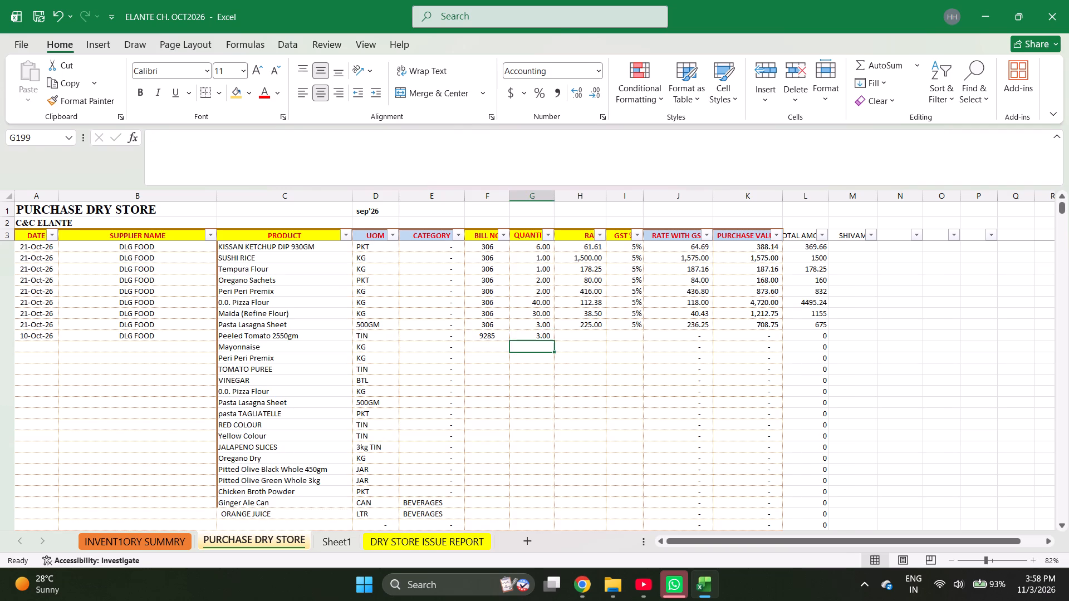
text(12)
key(Return)
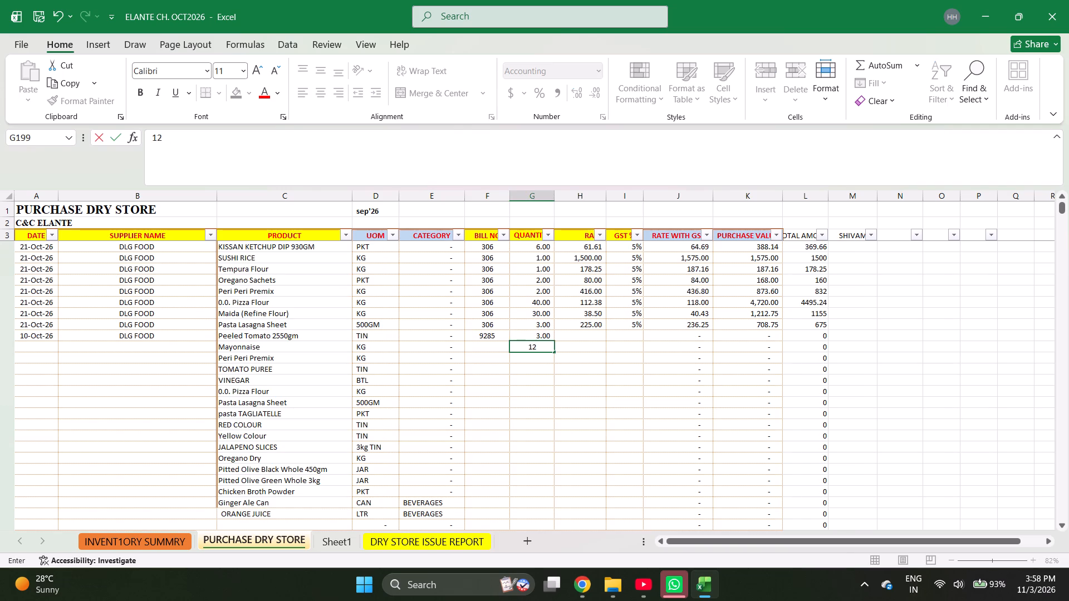
key(2)
key(Return)
key(6)
key(Return)
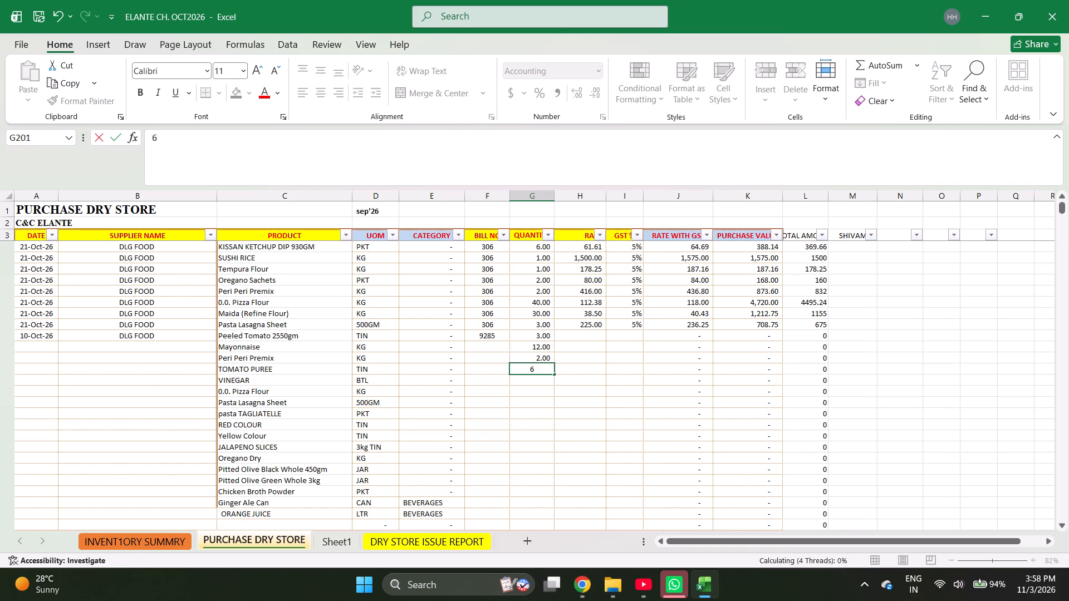
key(3)
key(Return)
key(2)
key(Return)
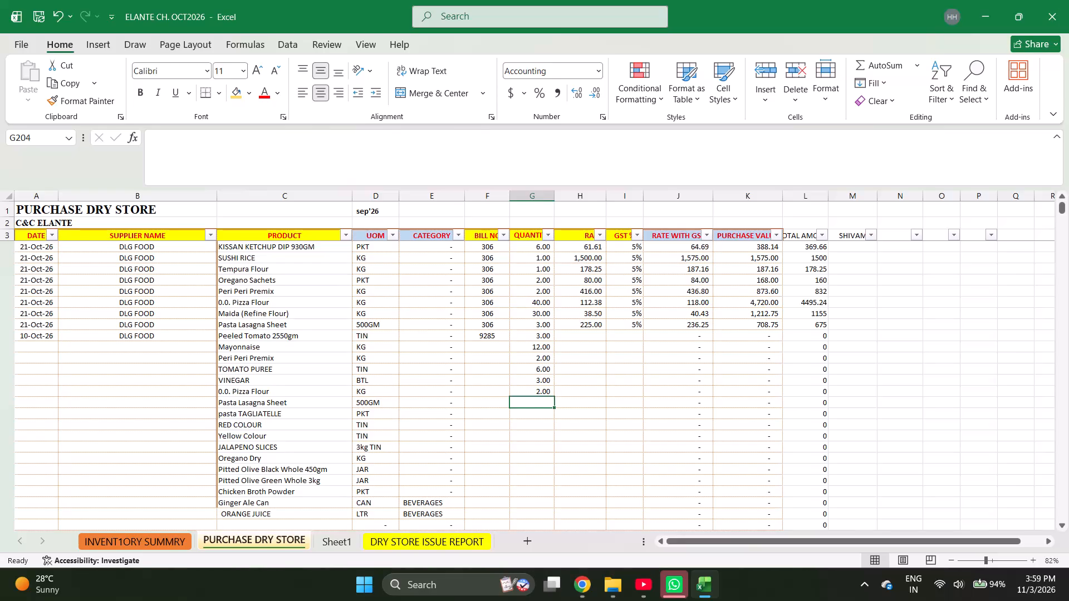
Enter quantities: Pasta Lasagna Sheet 3, pasta TAGLIATELLE 2, RED COLOUR 2, Yellow Colour 1 and JALAPENO SLICES 2.
key(3)
key(Return)
key(2)
key(Return)
key(2)
key(Return)
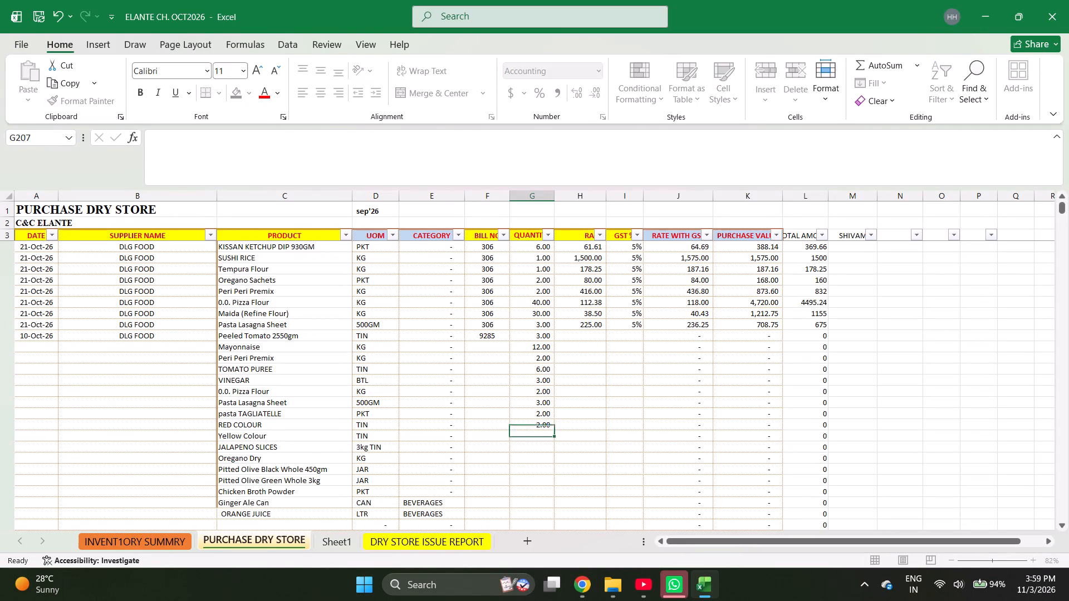
key(1)
key(Return)
key(2)
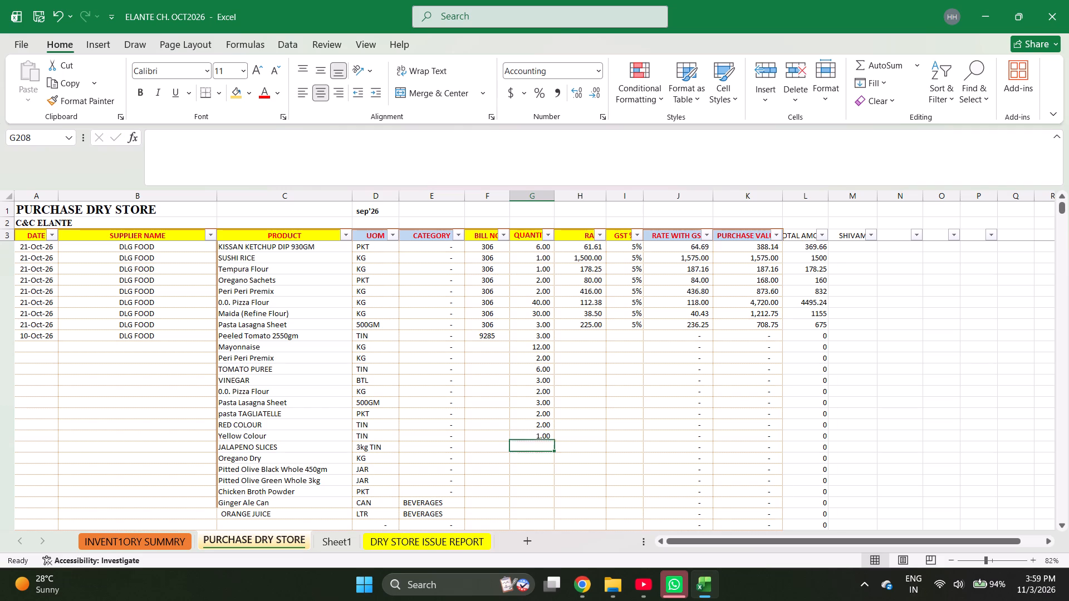
key(Return)
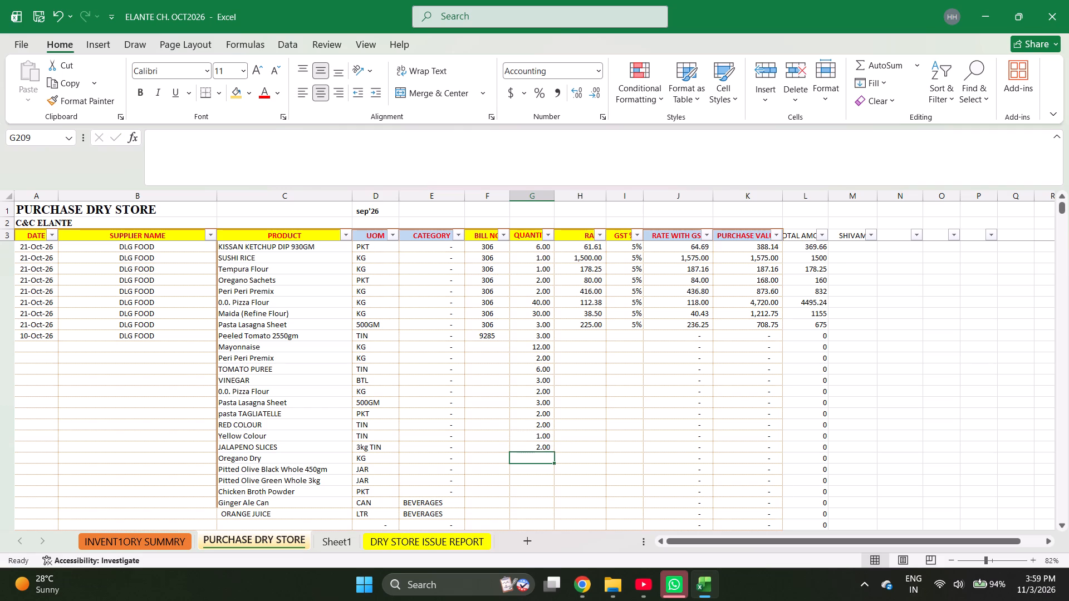
Enter a quantity of 1 each for Oregano Dry, Pitted Olive Black Whole 450gm, Pitted Olive Green Whole 3kg and Chicken Broth Powder.
key(1)
key(Return)
key(1)
key(Return)
key(1)
key(Return)
key(1)
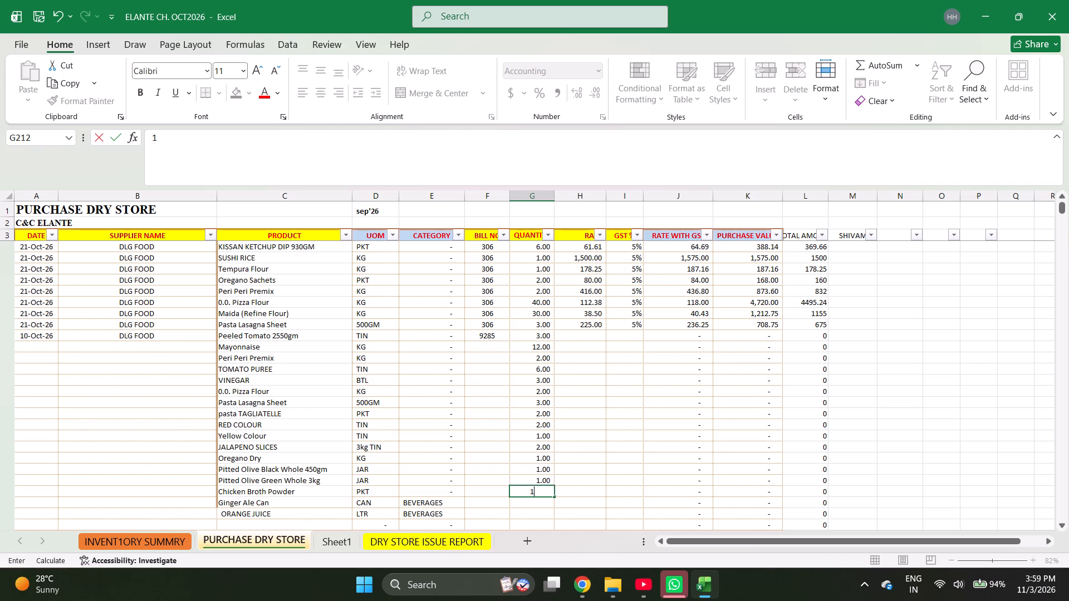
key(Return)
Enter quantities of 24 for Ginger Ale Can and 12 for ORANGE JUICE.
key(Up)
key(Up)
key(Up)
key(Up)
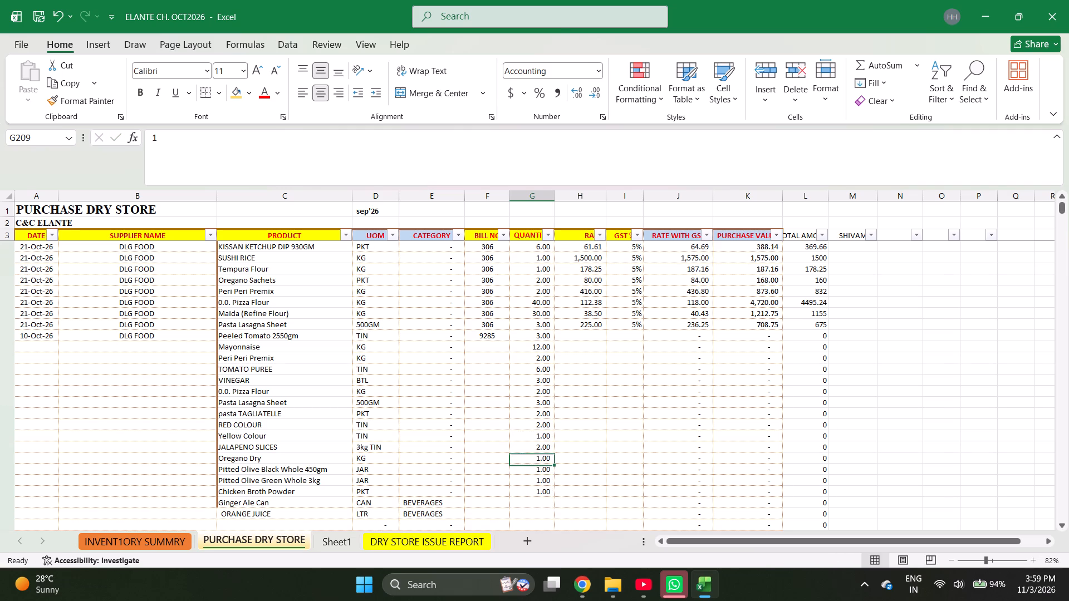
key(Down)
key(Down)
key(Down)
key(Down)
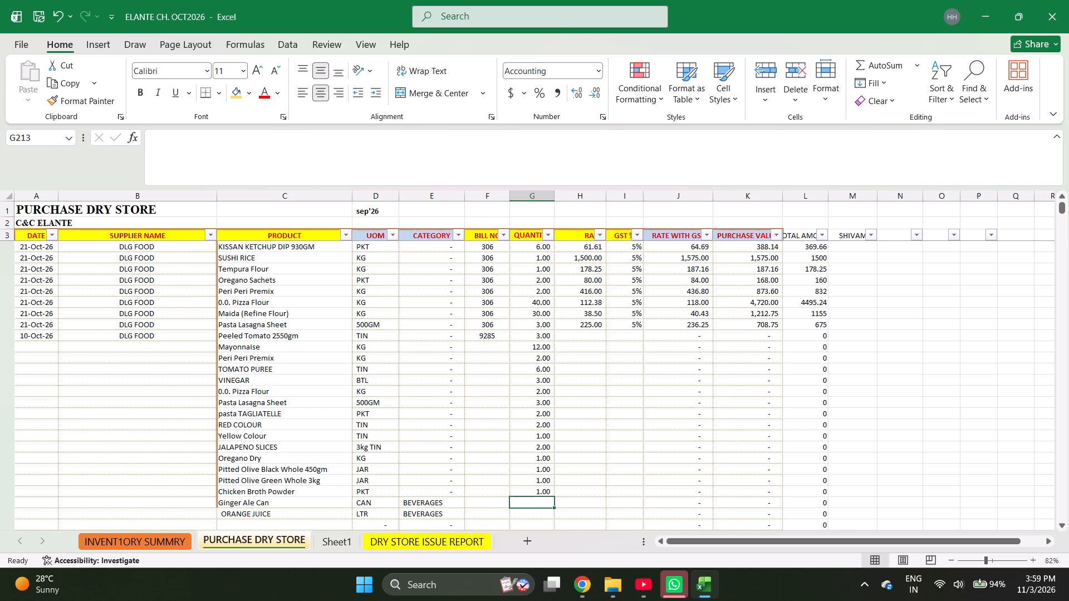
text(24)
key(Return)
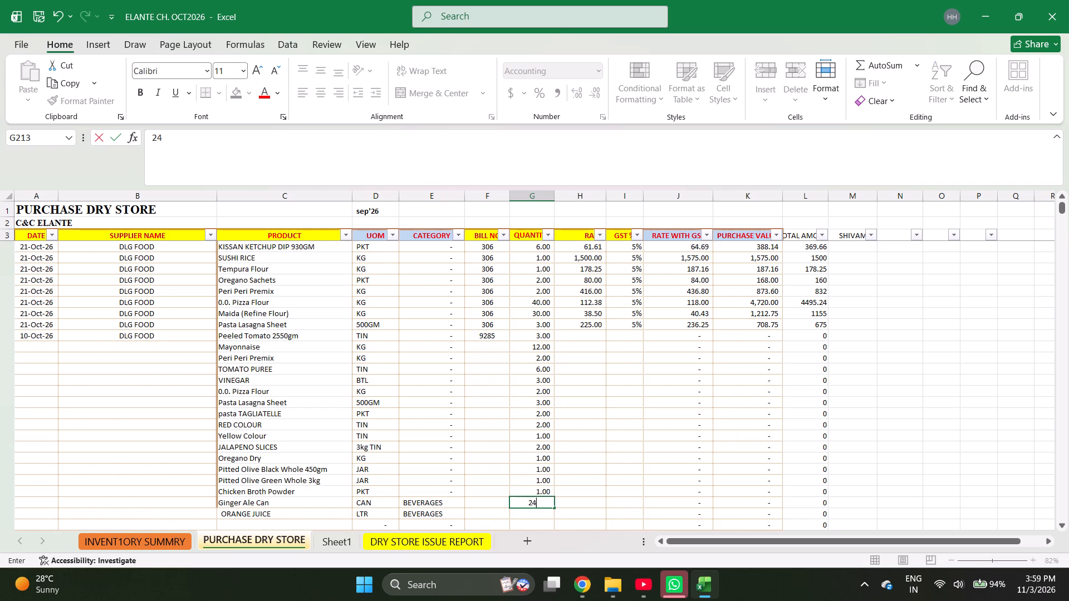
text(12)
key(Right)
Enter rates: Peeled Tomato 2550gm 507, Mayonnaise 106.67, Peri Peri Premix 416, TOMATO PUREE 58 and VINEGAR 65.
key(ctrl+Up)
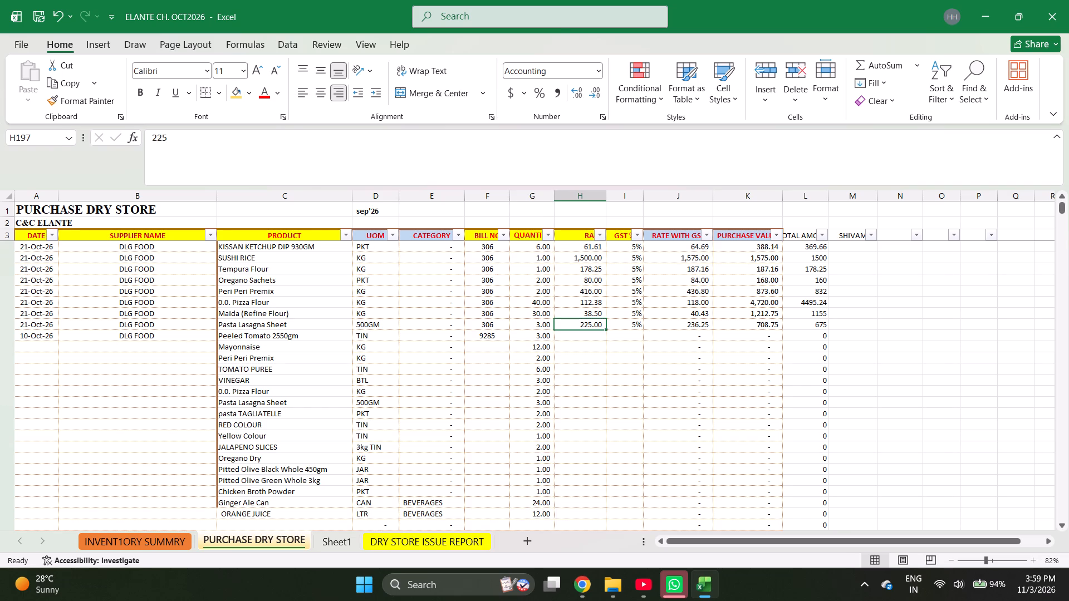
key(Down)
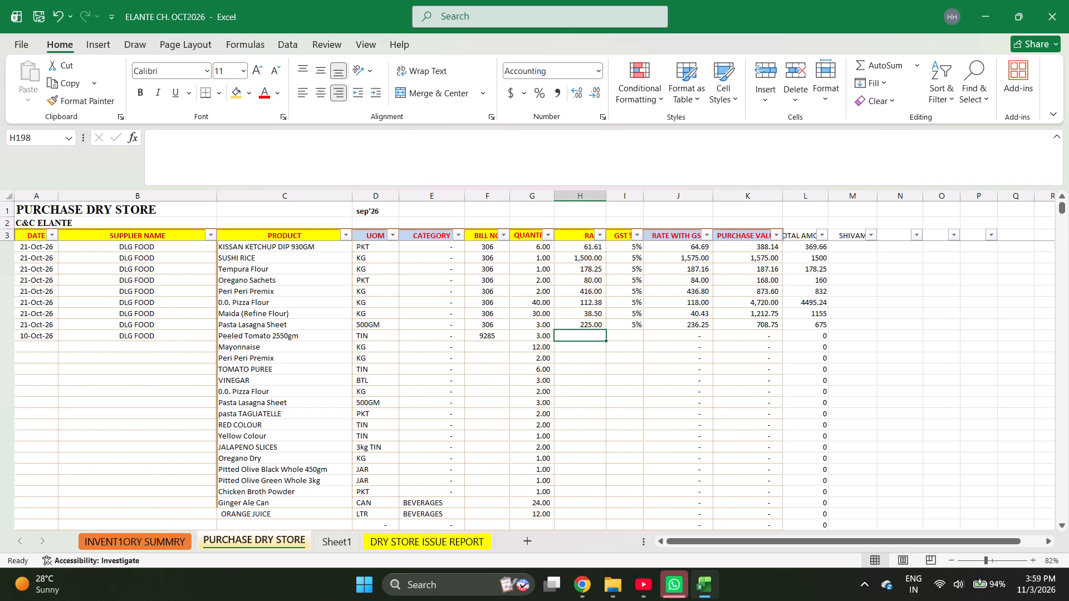
text(507)
key(Return)
text(106.67)
key(Return)
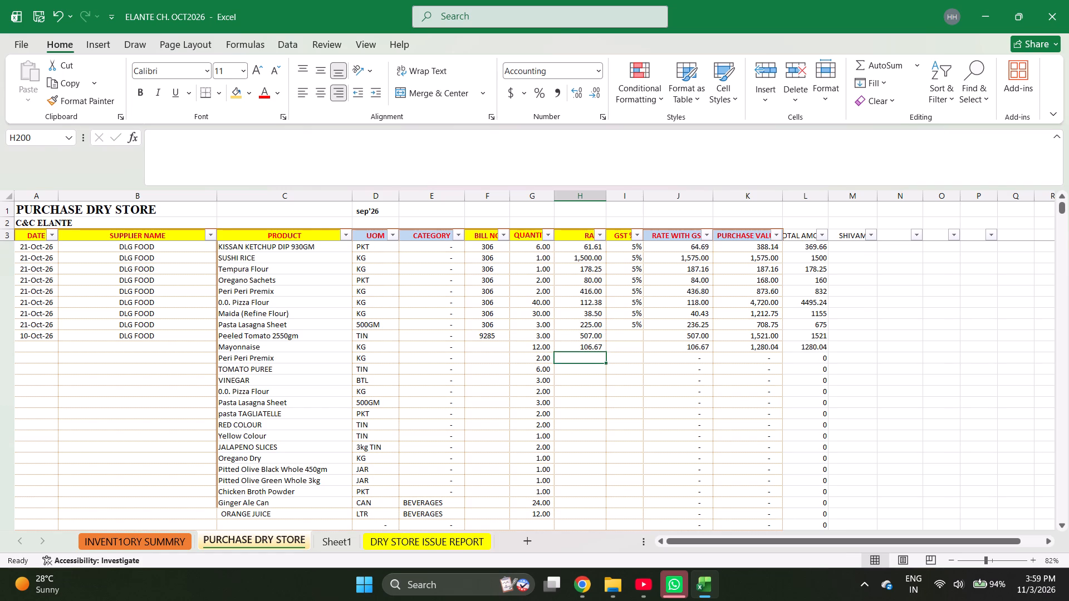
key(4)
text(16)
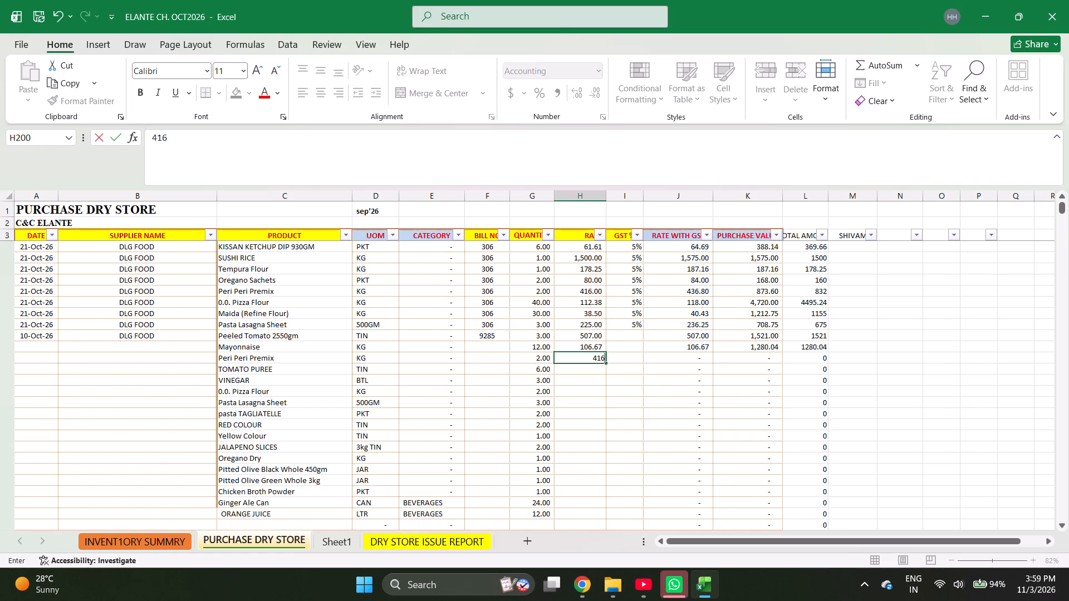
key(Return)
text(58)
key(Return)
text(65)
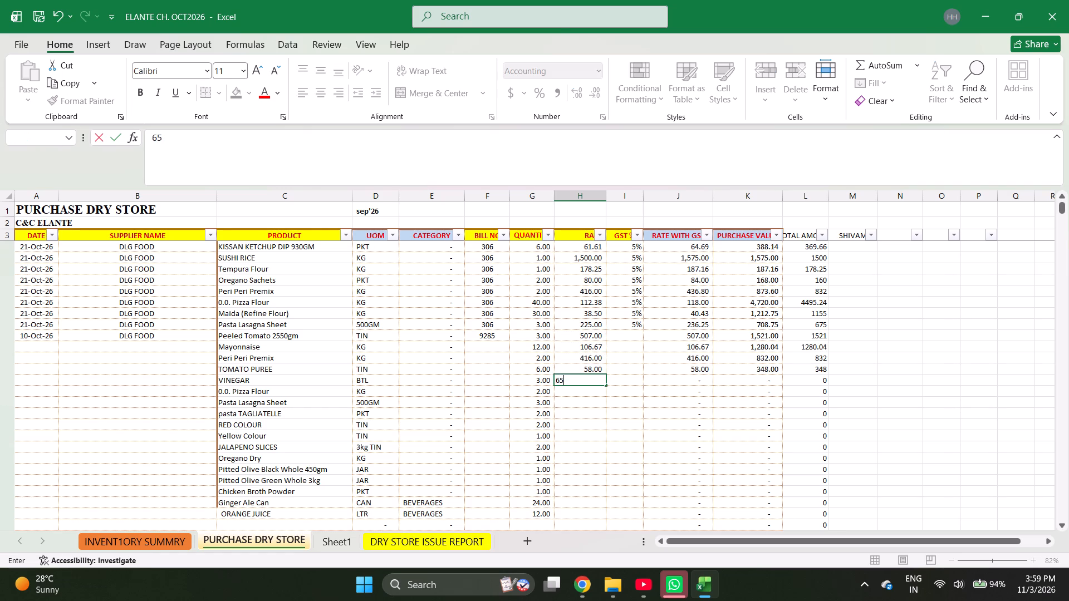
key(Return)
Calculate the 0.0. Pizza Flour rate as 2247.62/20 and set its quantity to 40.
key(equal)
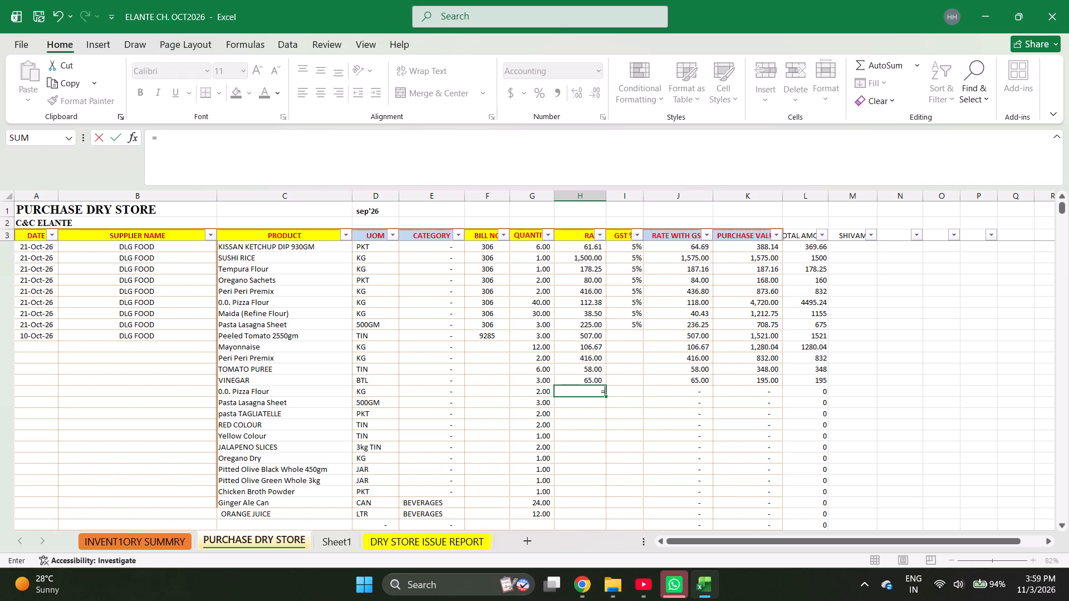
text(22)
text(47.62/20)
key(Left)
text(40)
key(Right)
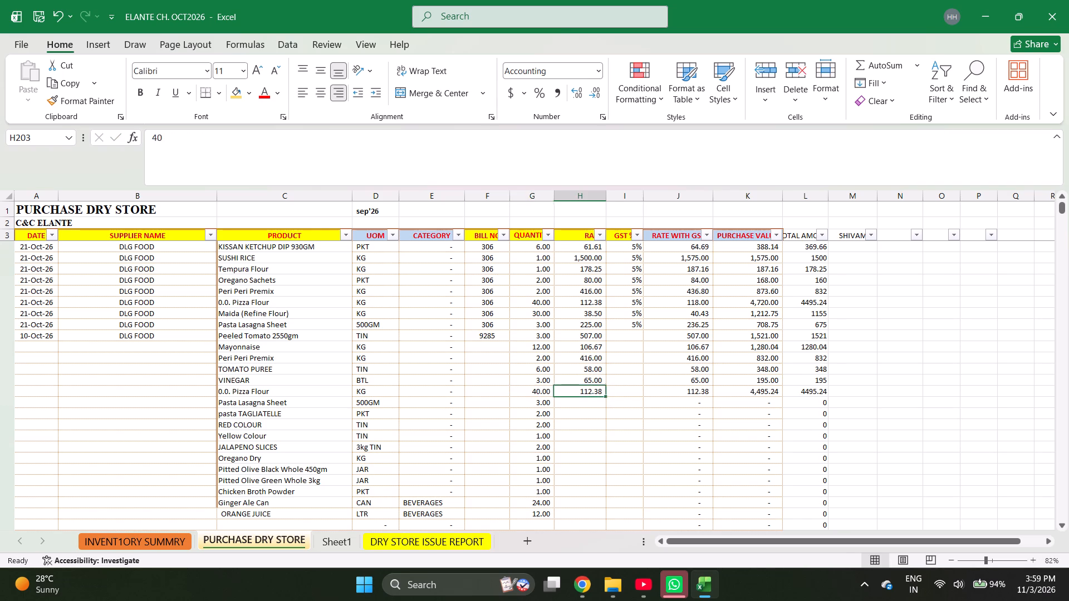
Enter rates of 225 for Pasta Lasagna Sheet, 225 for pasta TAGLIATELLE and 72 for RED COLOUR.
key(Down)
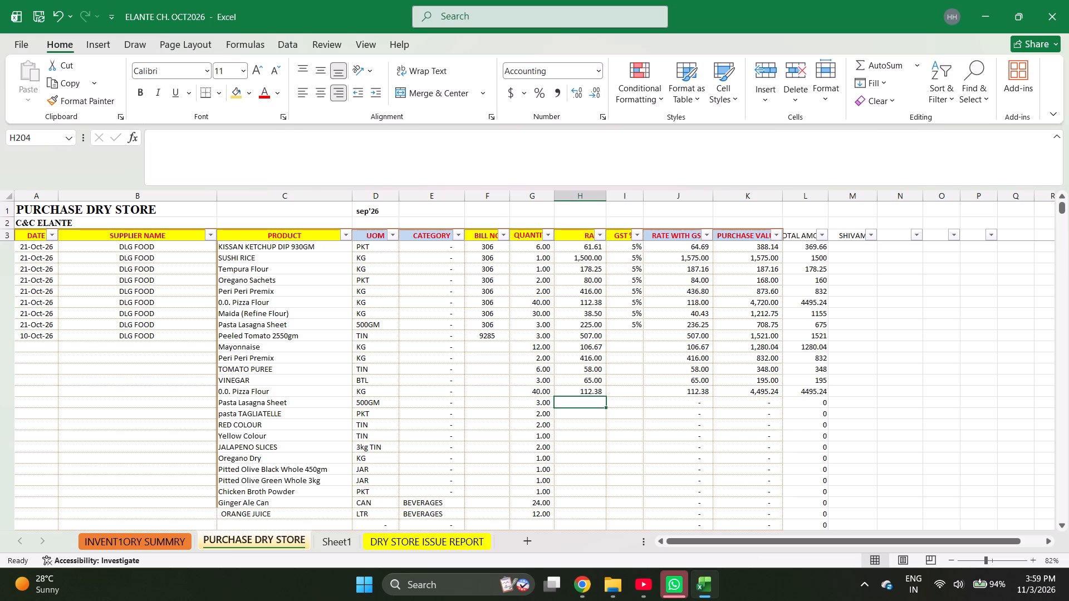
text(225)
key(Return)
text(225)
key(Return)
text(72)
key(Return)
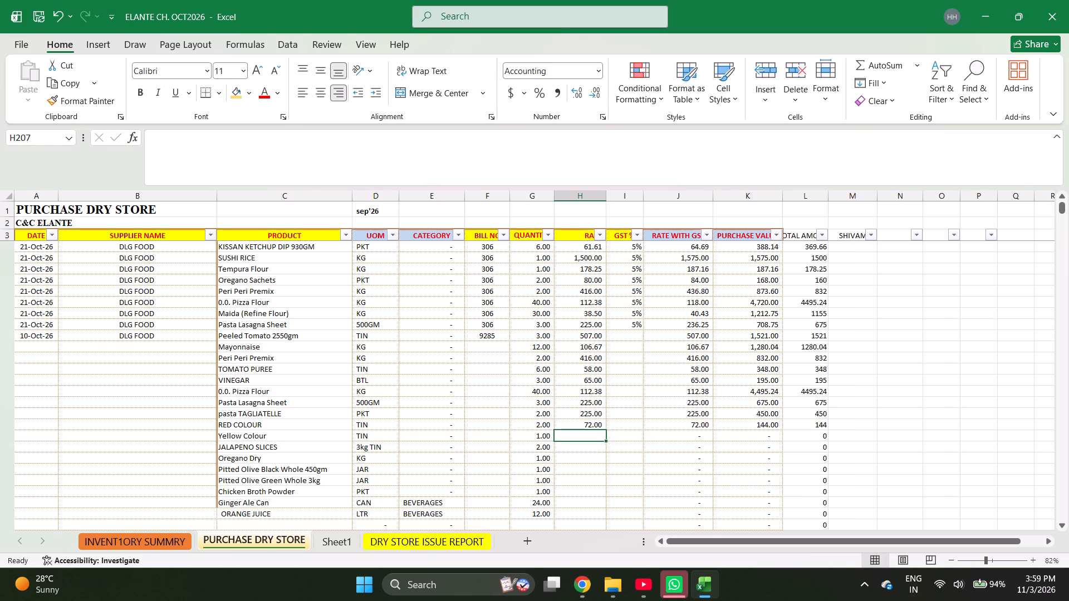
Enter rates: Yellow Colour 60, JALAPENO SLICES 260, Oregano Dry 265, Pitted Olive Black Whole 450gm 644 and Pitted Olive Green Whole 3kg 690.
text(60)
key(Return)
text(260)
key(Return)
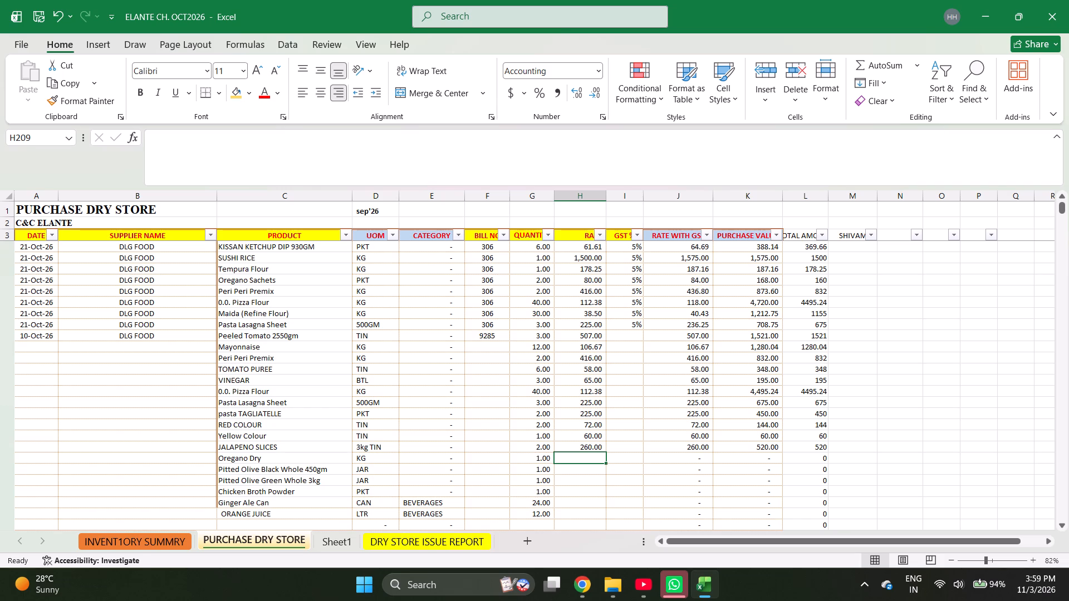
text(23)
key(BackSpace)
text(65)
key(Return)
text(644)
key(Return)
text(690)
key(Return)
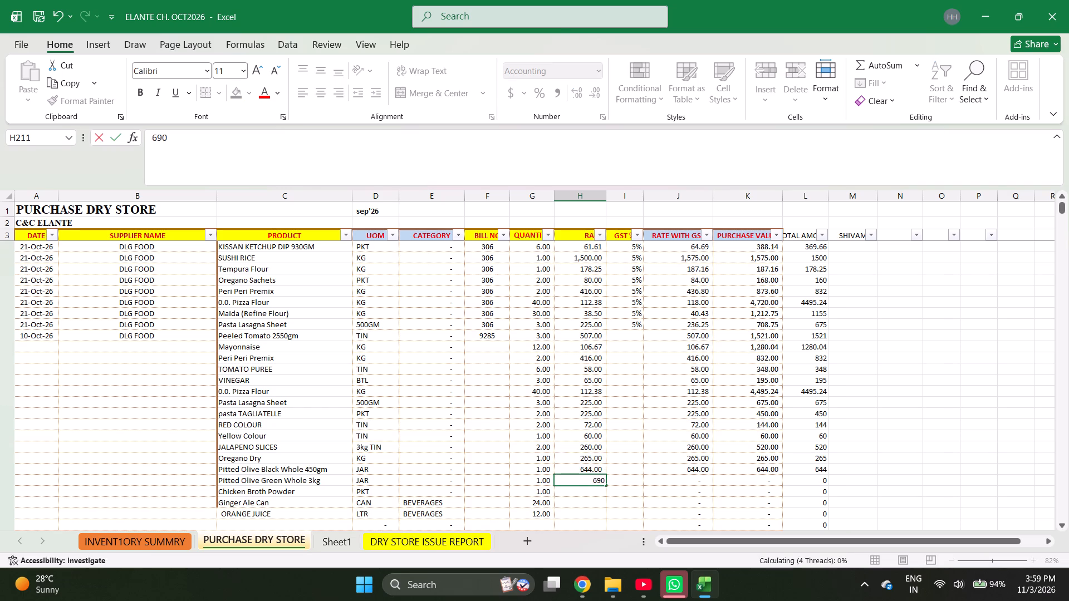
Enter rates of 235 for Chicken Broth Powder, 31.43 for Ginger Ale Can and 120 for ORANGE JUICE.
text(26)
key(BackSpace)
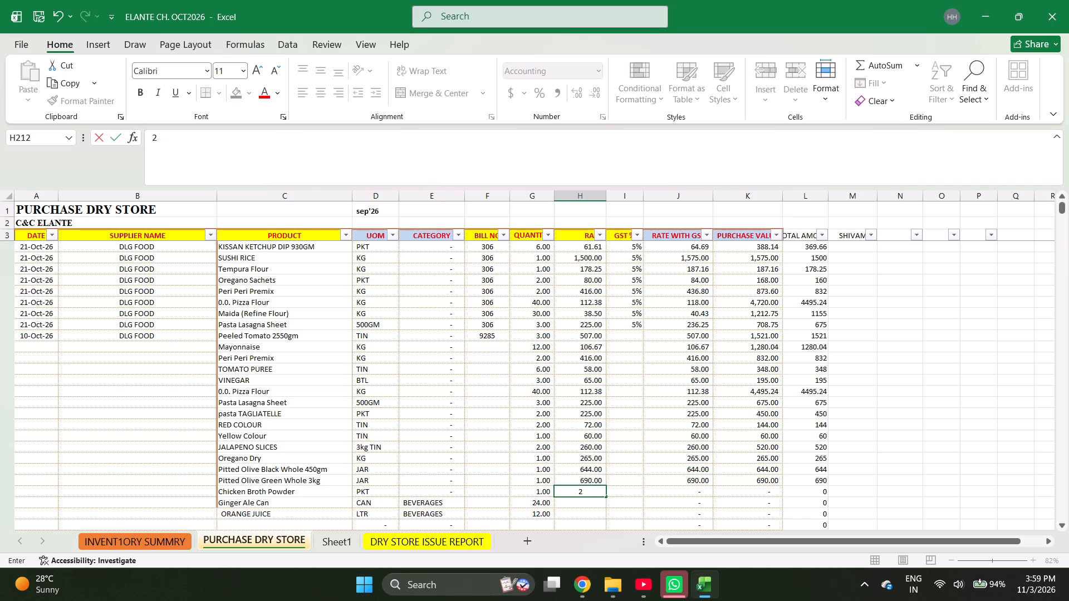
text(35)
key(Return)
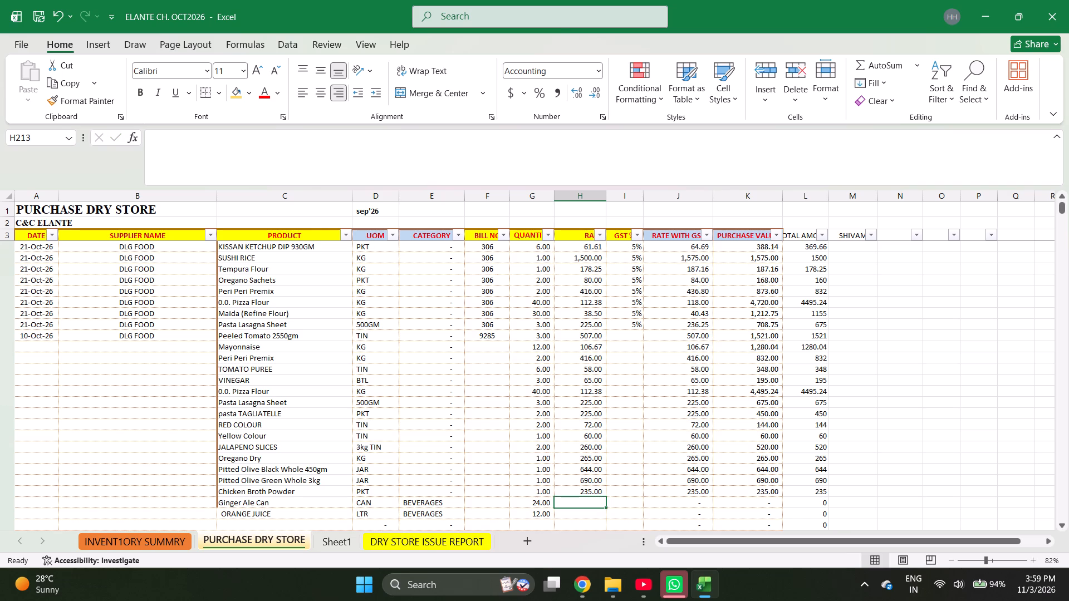
text(31.43)
key(Return)
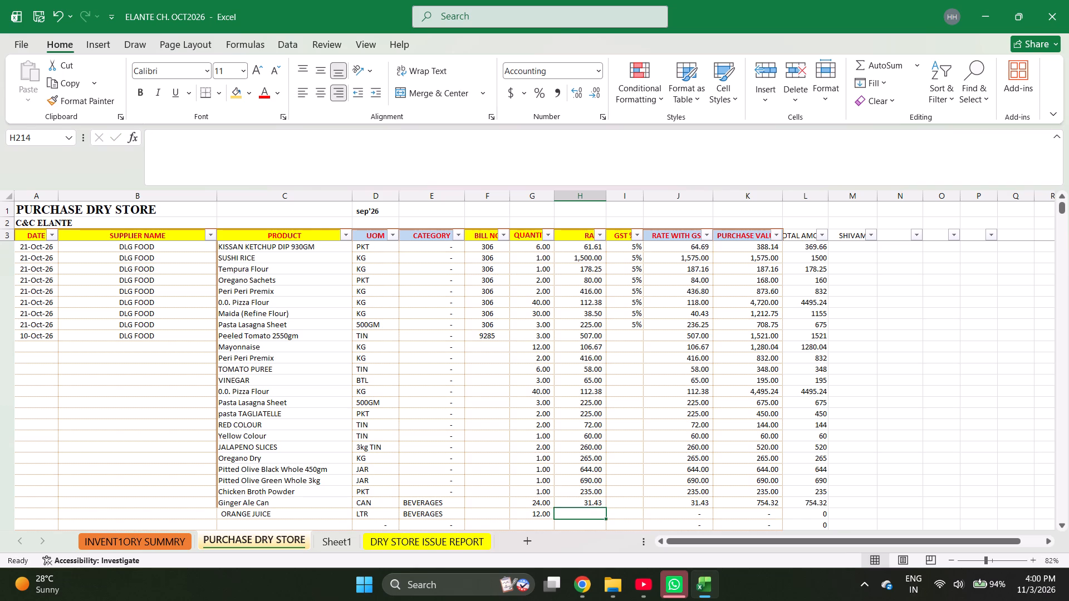
text(120)
key(Right)
Fill the 5% GST from the last 21-Oct-26 row down through all bill 9285 items to ORANGE JUICE.
key(ctrl+Up)
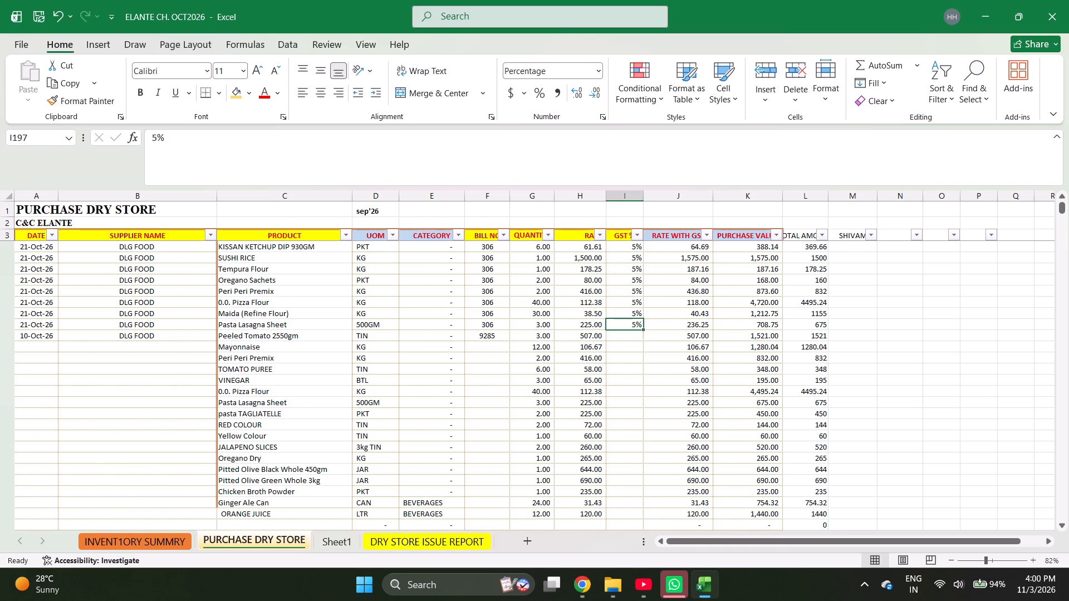
key(ctrl+Down)
key(ctrl+Up)
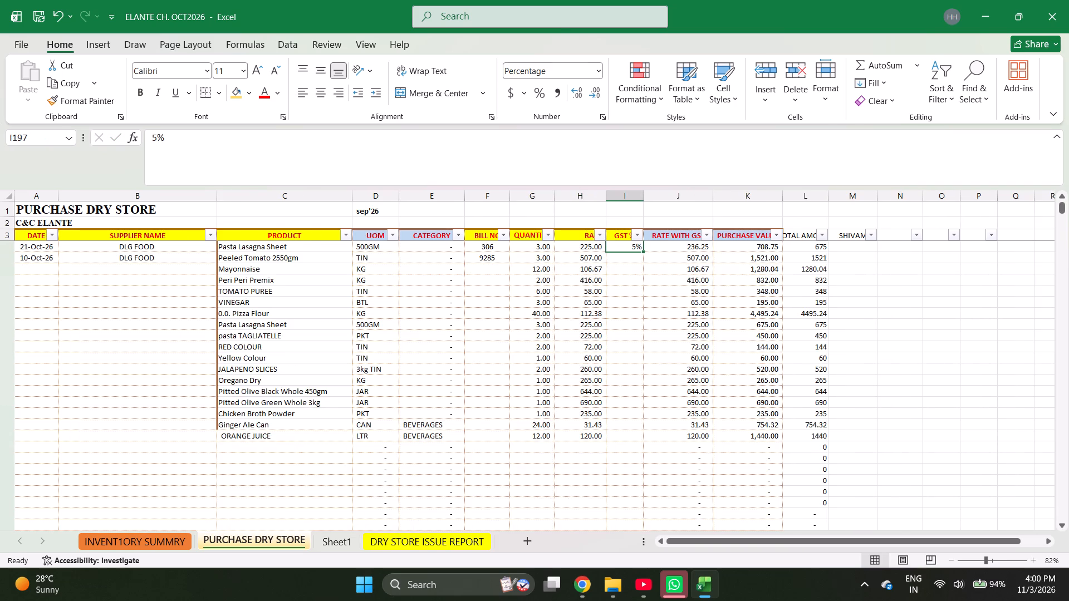
key(Down)
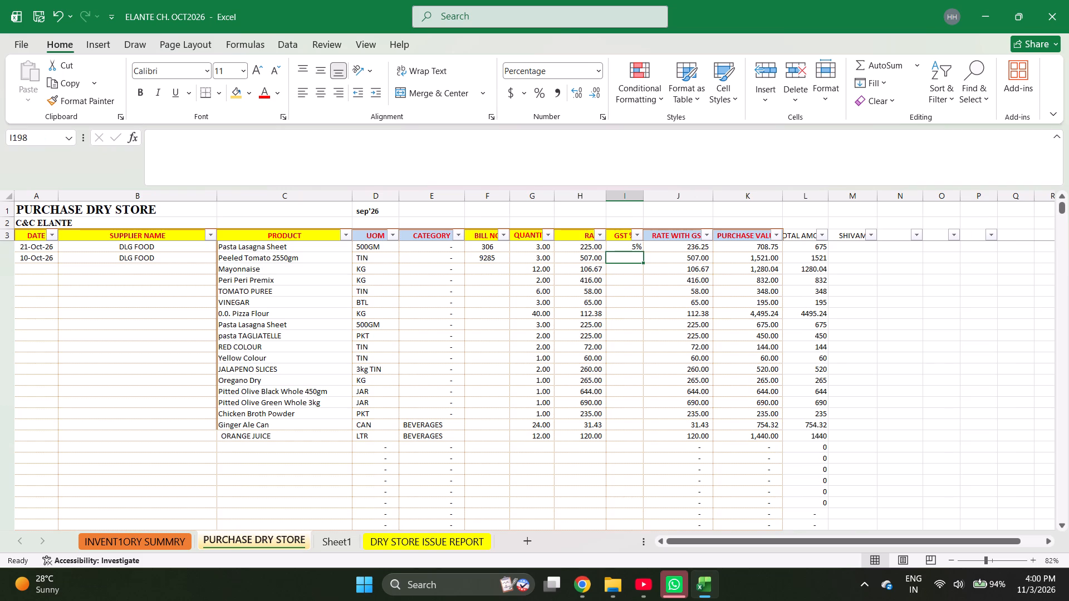
key(Up)
key(shift+Down)
key(shift+Down)
key(shift+Down)
key(shift+Down)
key(shift+Down)
key(shift+Down)
key(shift+Down)
key(shift+Down)
key(shift+Down)
key(shift+Down)
key(shift+Down)
key(shift+Down)
key(shift+Down)
key(shift+Down)
key(shift+Down)
key(shift+Down)
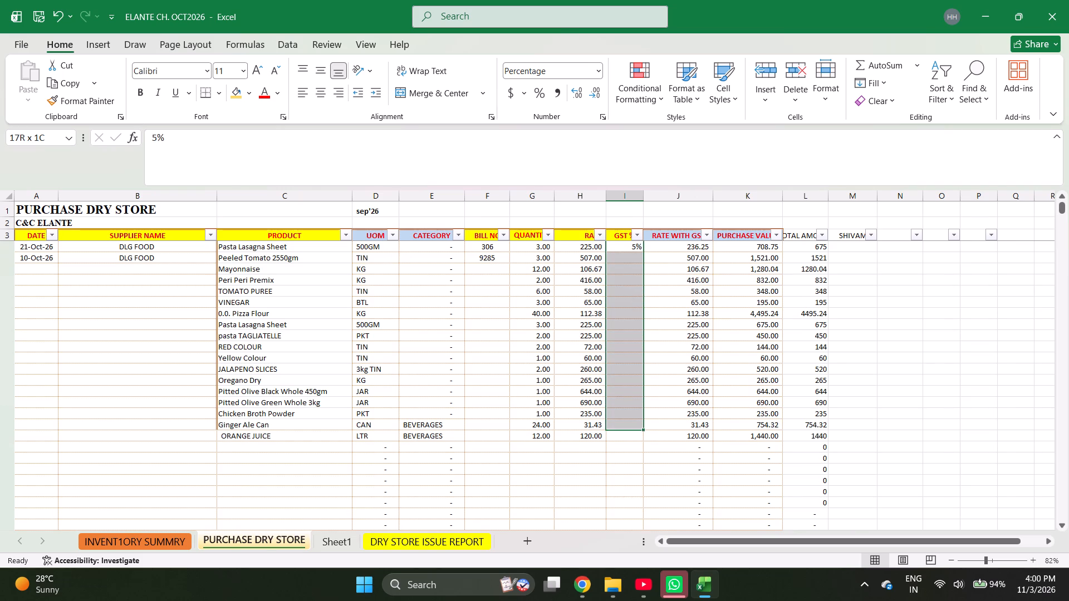
key(shift+Down)
key(ctrl+d)
Set the GST to 18% for VINEGAR, RED COLOUR and Yellow Colour in the 10-Oct-26 purchases.
key(Down)
key(Down)
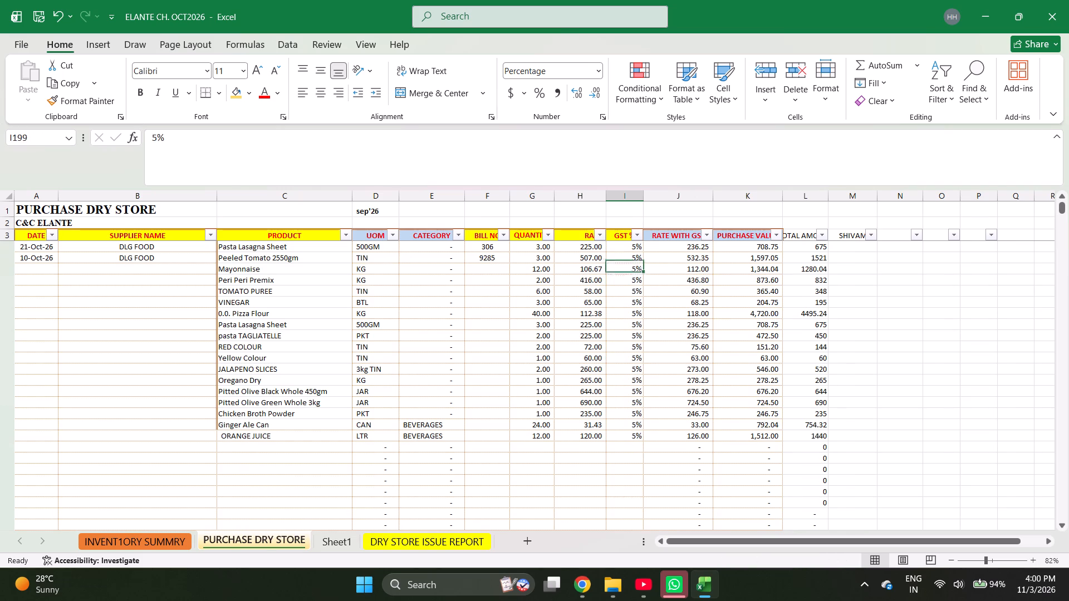
key(Down)
key(Down)
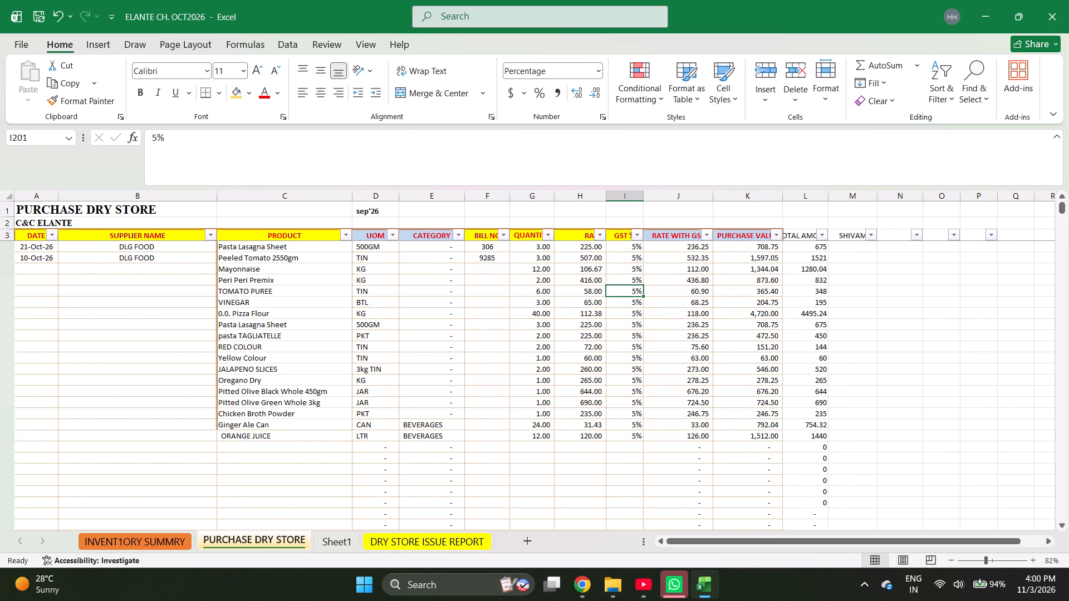
key(Down)
text(18)
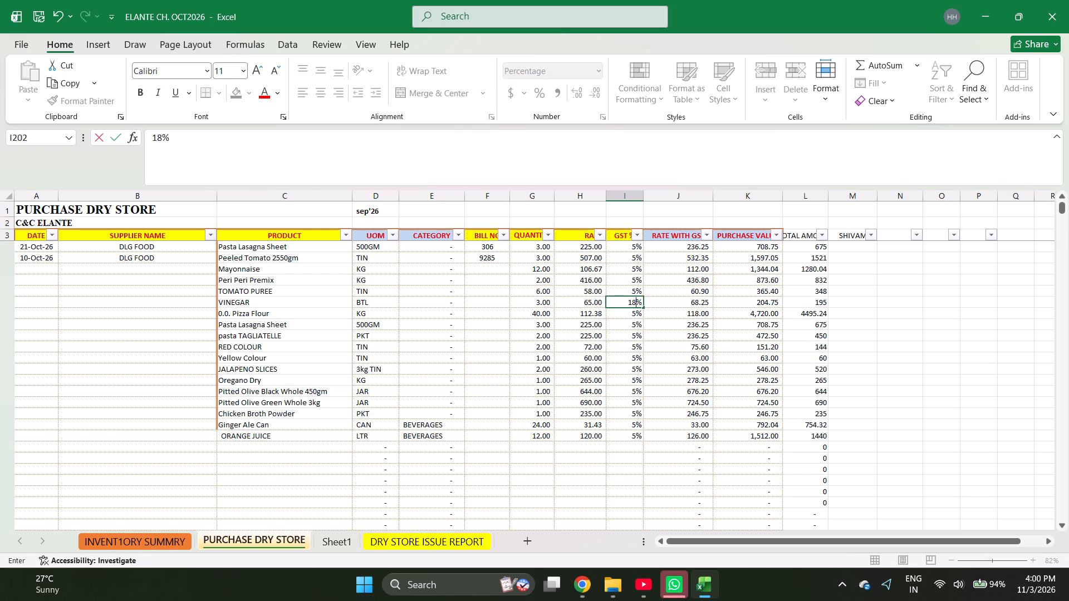
key(Return)
key(Return)
key(Return)
key(Return)
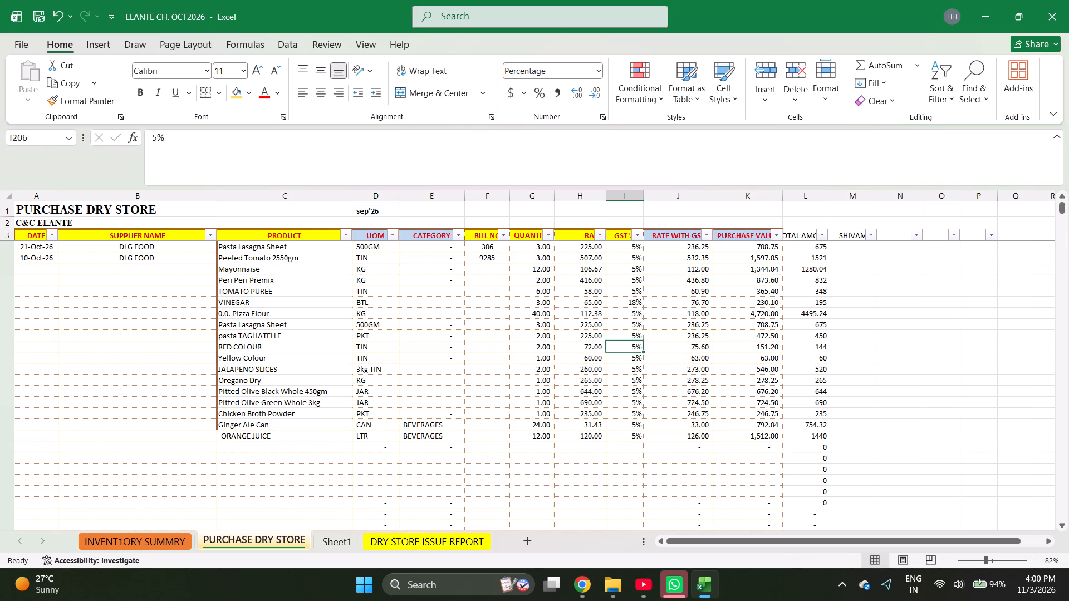
text(18)
key(Return)
key(ctrl+d)
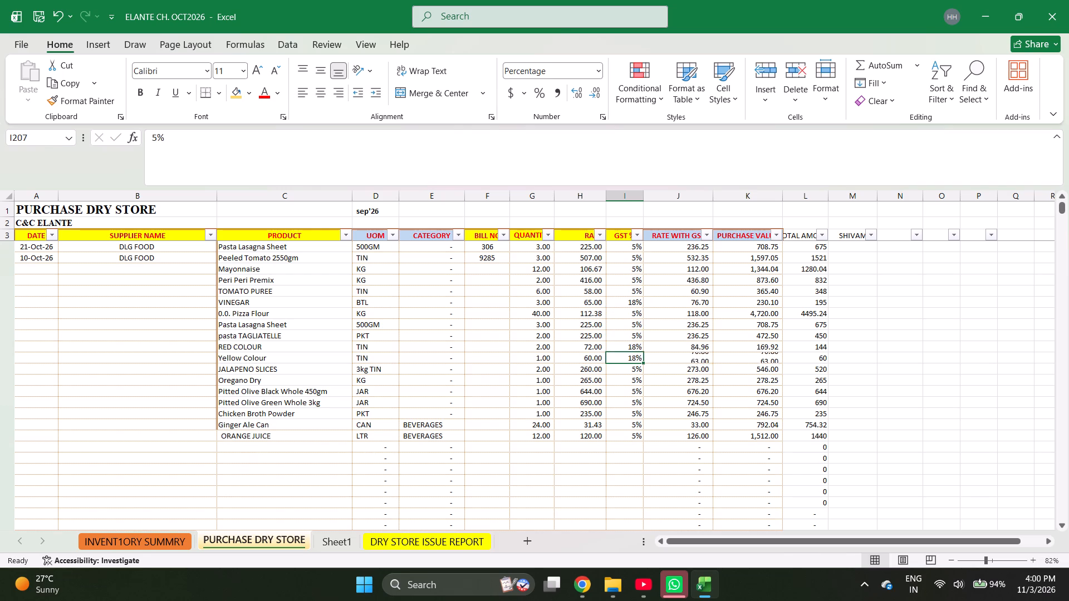
Fill bill number 9285 down from Peeled Tomato 2550gm to ORANGE JUICE.
key(Left)
key(Left)
key(Left)
key(ctrl+Up)
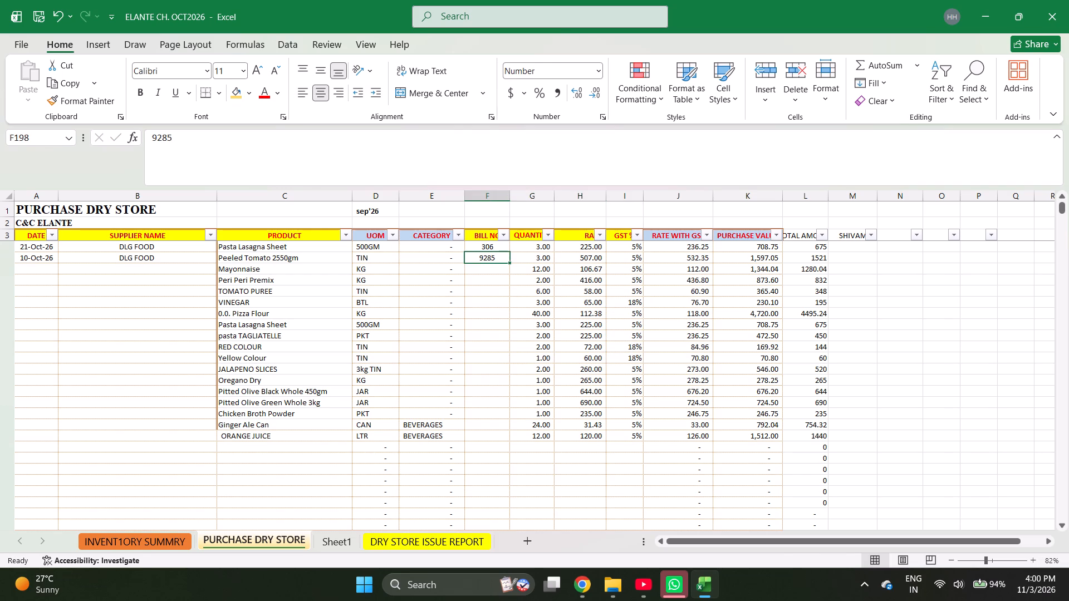
key(shift+Down)
key(shift+Down)
key(shift+Down)
key(shift+Down)
key(shift+Down)
key(shift+Down)
key(shift+Down)
key(shift+Down)
key(shift+Down)
key(shift+Down)
key(shift+Down)
key(shift+Down)
key(shift+Down)
key(shift+Down)
key(shift+Down)
key(shift+Down)
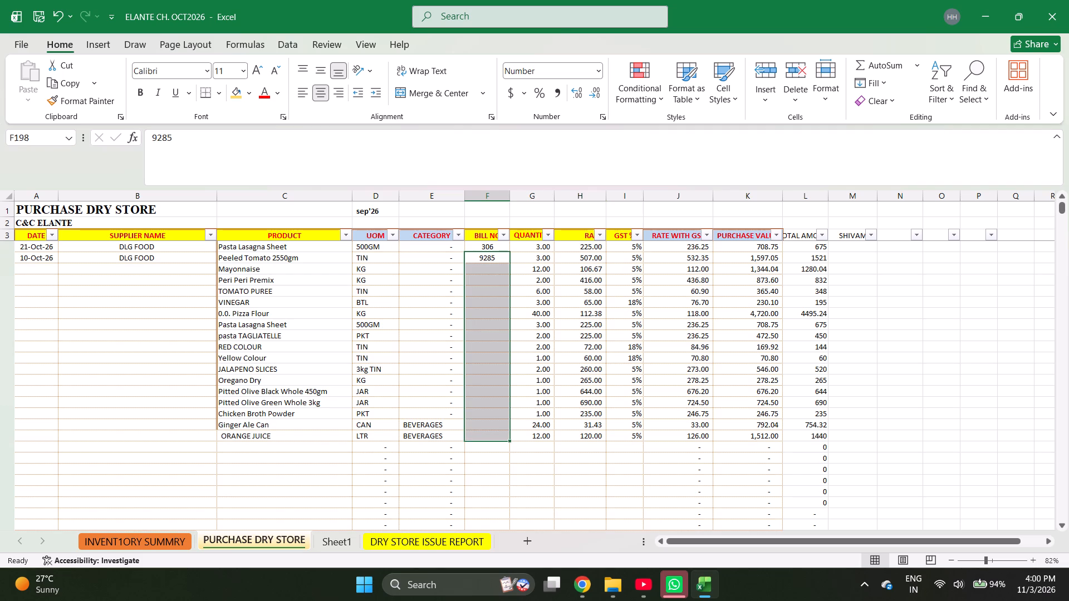
key(ctrl+d)
Fill the date 10-Oct-26 and supplier DLG FOOD down from Peeled Tomato 2550gm to ORANGE JUICE.
key(ctrl+Left)
key(shift+Right)
key(shift+Down)
key(shift+Down)
key(shift+Down)
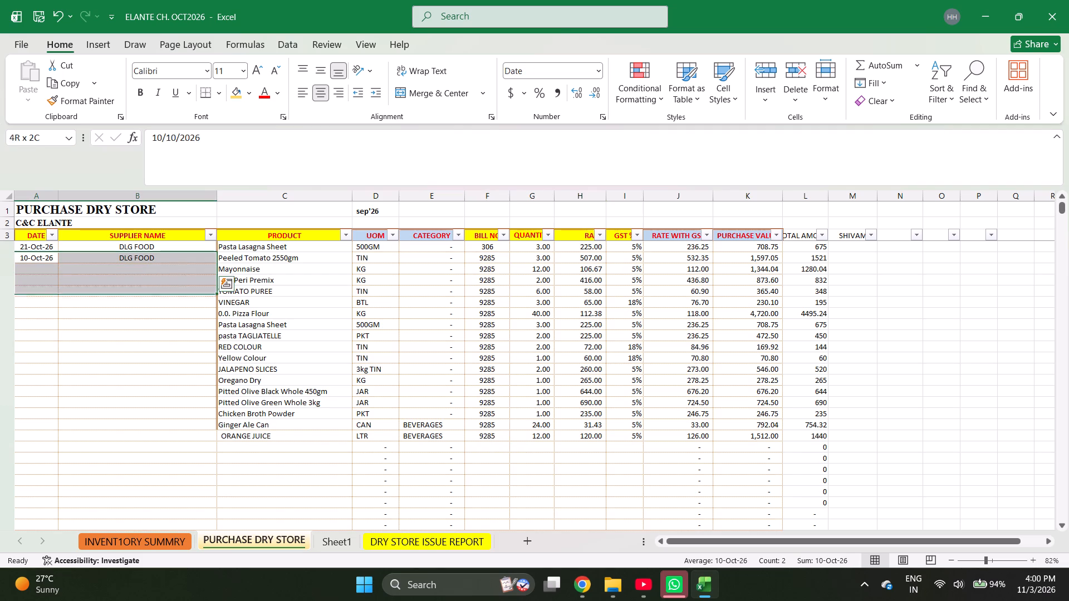
key(shift+Down)
key(shift+Down)
key(shift+Down)
key(shift+Down)
key(shift+Down)
key(shift+Down)
key(shift+Down)
key(shift+Down)
key(shift+Down)
key(shift+Down)
key(shift+Down)
key(shift+Down)
key(shift+Down)
key(shift+Down)
key(shift+Down)
key(shift+Up)
key(shift+Up)
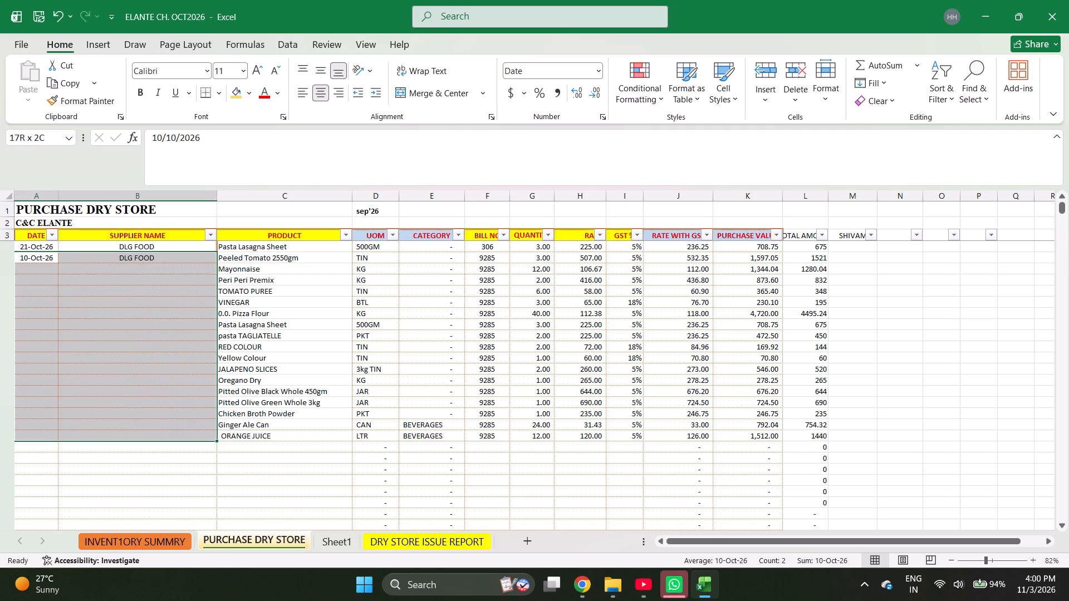
key(ctrl+d)
Check the total purchase value of the bill 9285 items, from Peeled Tomato 2550gm to ORANGE JUICE.
key(ctrl+Right)
key(Left)
key(shift+Down)
key(shift+Down)
key(shift+Down)
key(shift+Down)
key(shift+Down)
key(shift+Down)
key(shift+Down)
key(shift+Down)
key(shift+Down)
key(shift+Down)
key(shift+Down)
key(shift+Down)
key(shift+Down)
key(shift+Down)
key(shift+Down)
key(shift+Down)
key(shift+Down)
key(shift+Down)
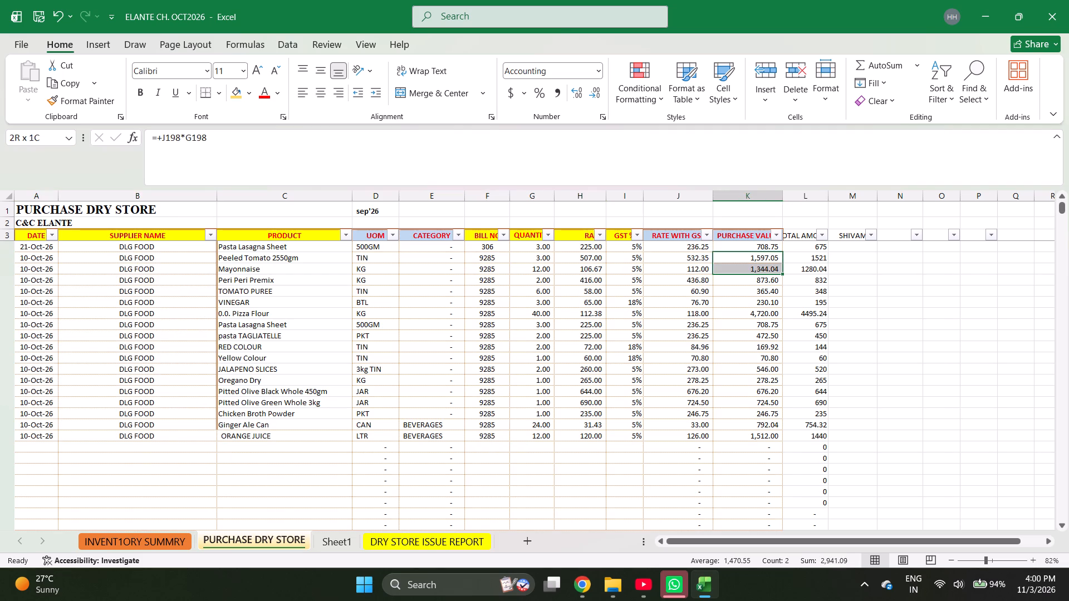
key(shift+Up)
key(shift+Up)
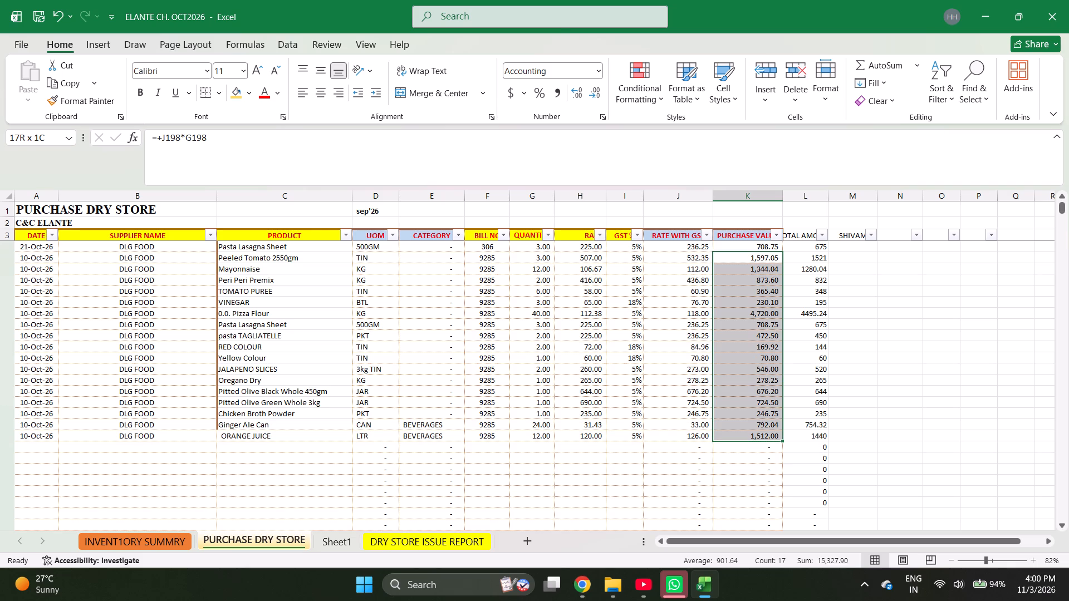
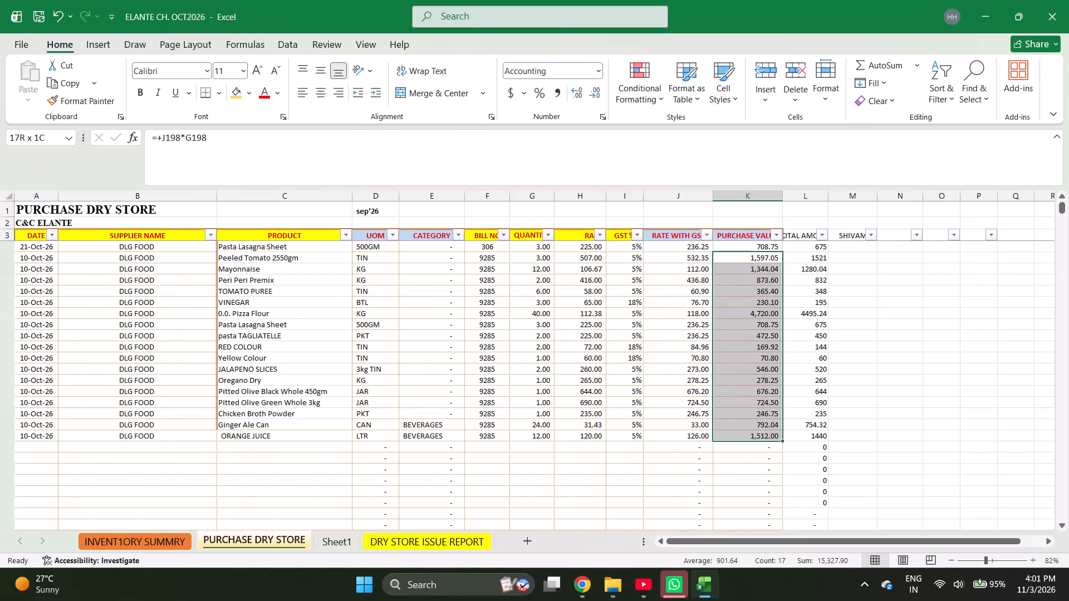
Set the GST for Ginger Ale Can in the 10-Oct-26 purchases to 40%.
click(627, 424)
text(40)
key(Return)
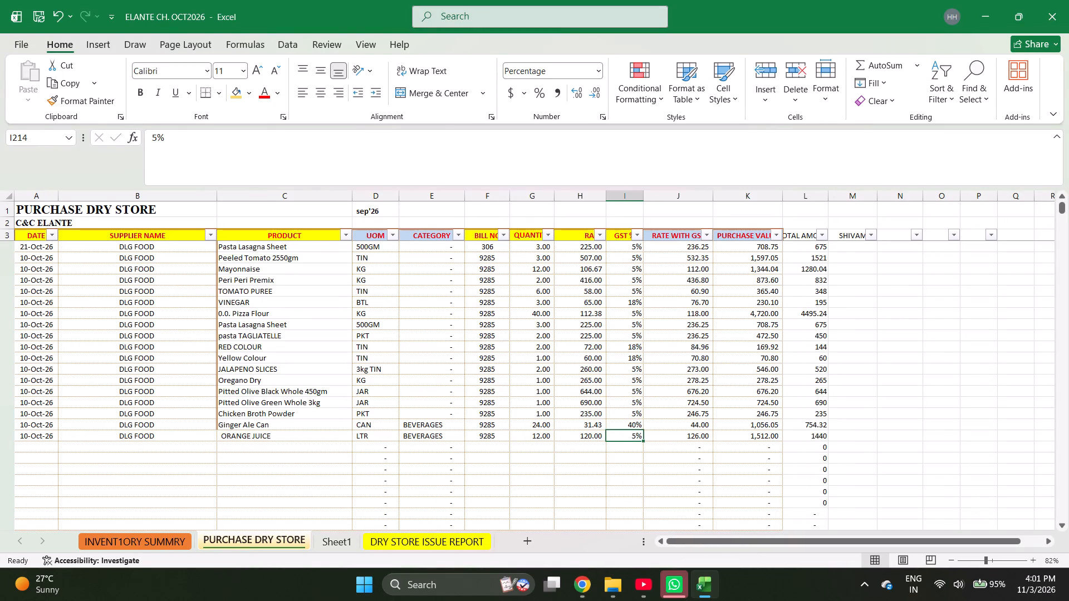
Add a COKE row below ORANGE JUICE with date 10-Oct-26, supplier DLG FOOD and bill number 9285.
key(ctrl+Left)
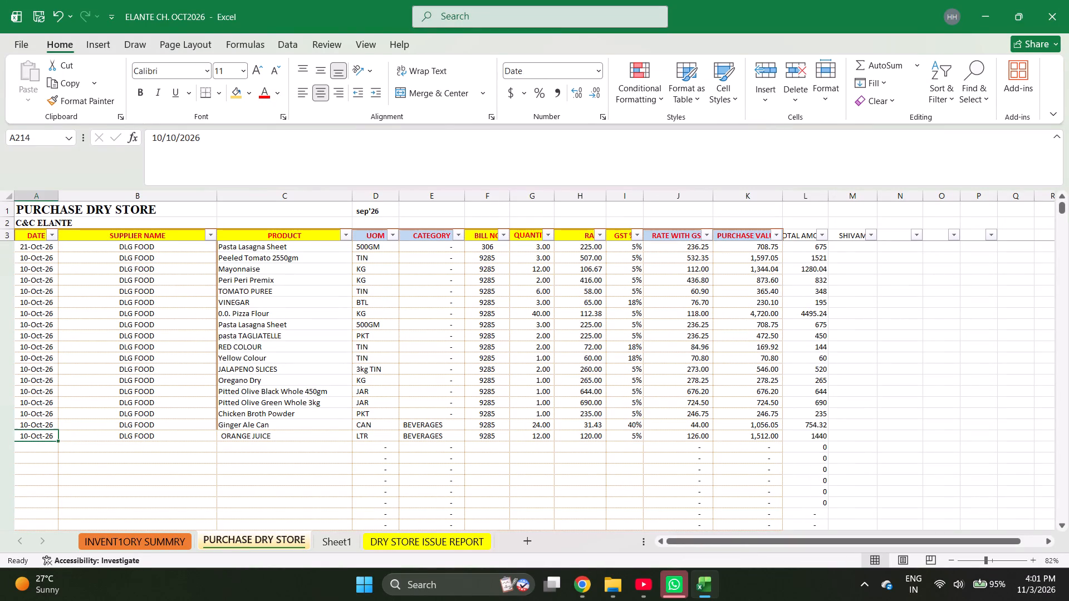
key(Right)
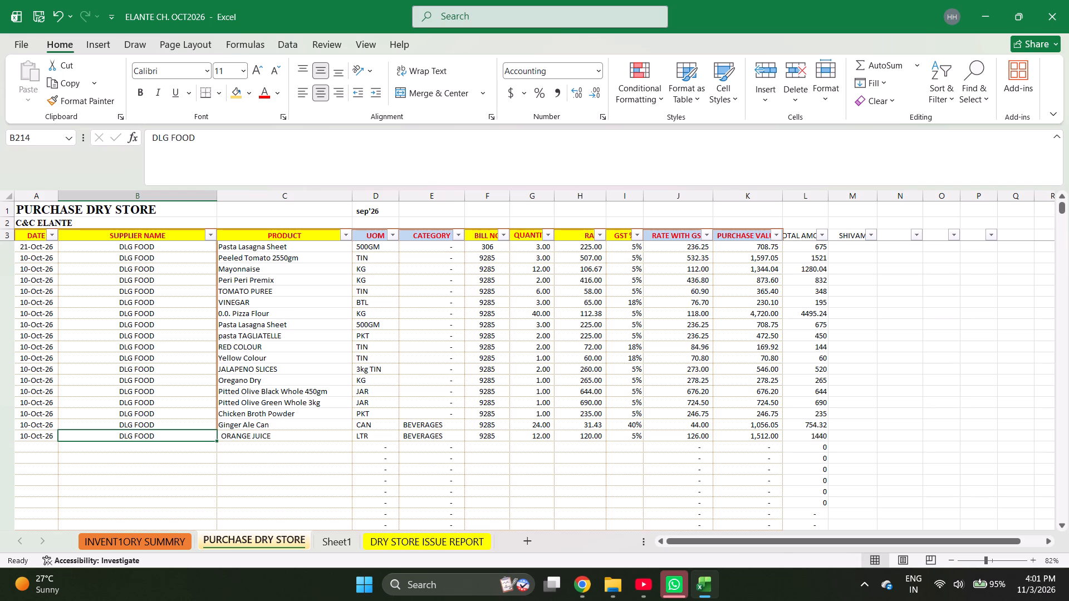
key(shift+Left)
key(shift+Down)
key(ctrl+d)
key(ctrl+Down)
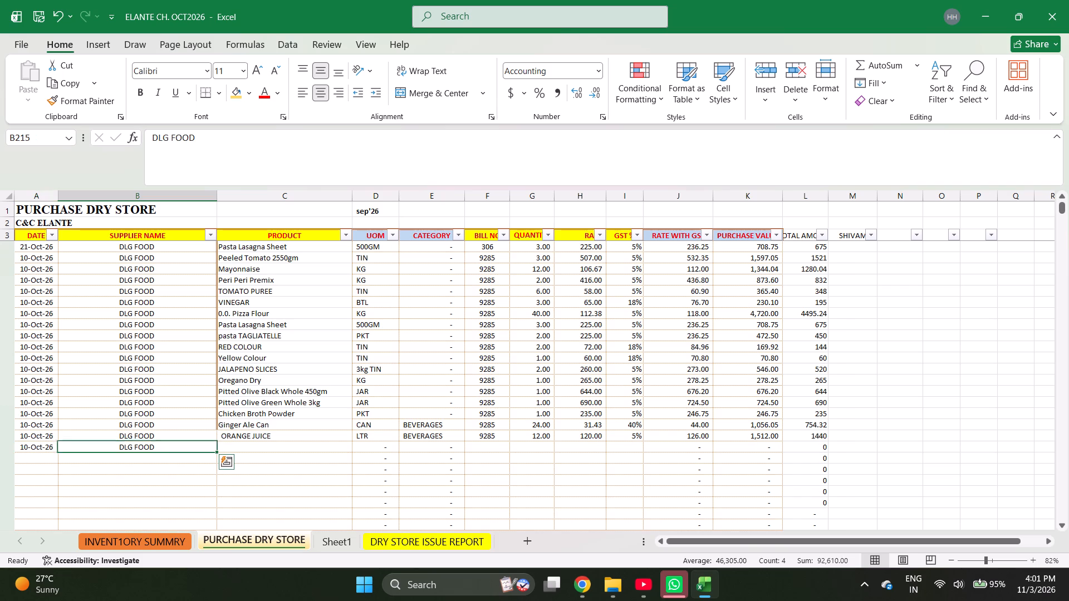
key(Right)
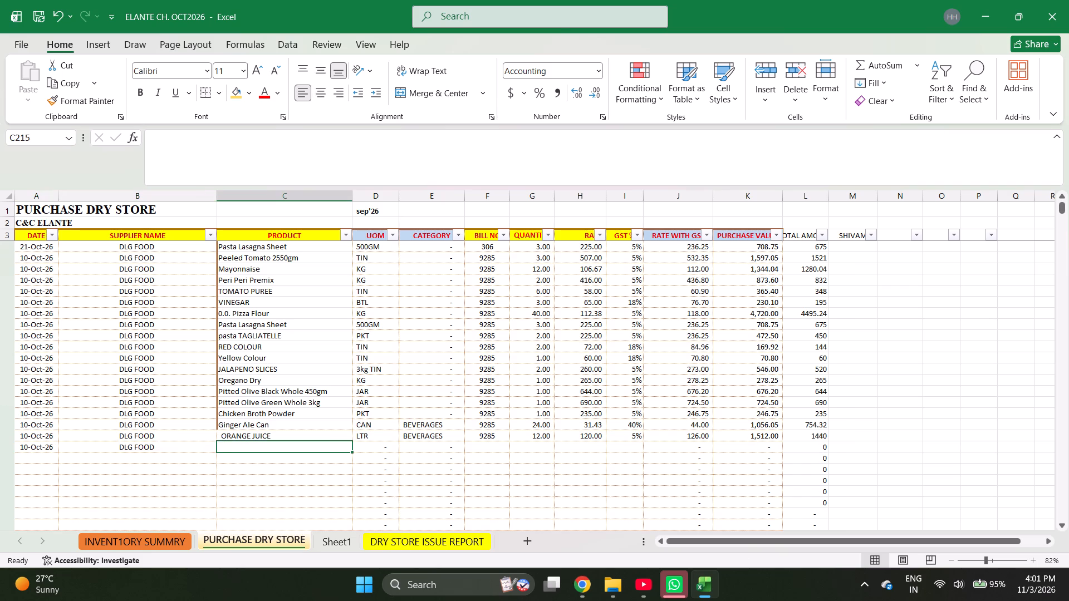
text(CP)
key(BackSpace)
text(OKE)
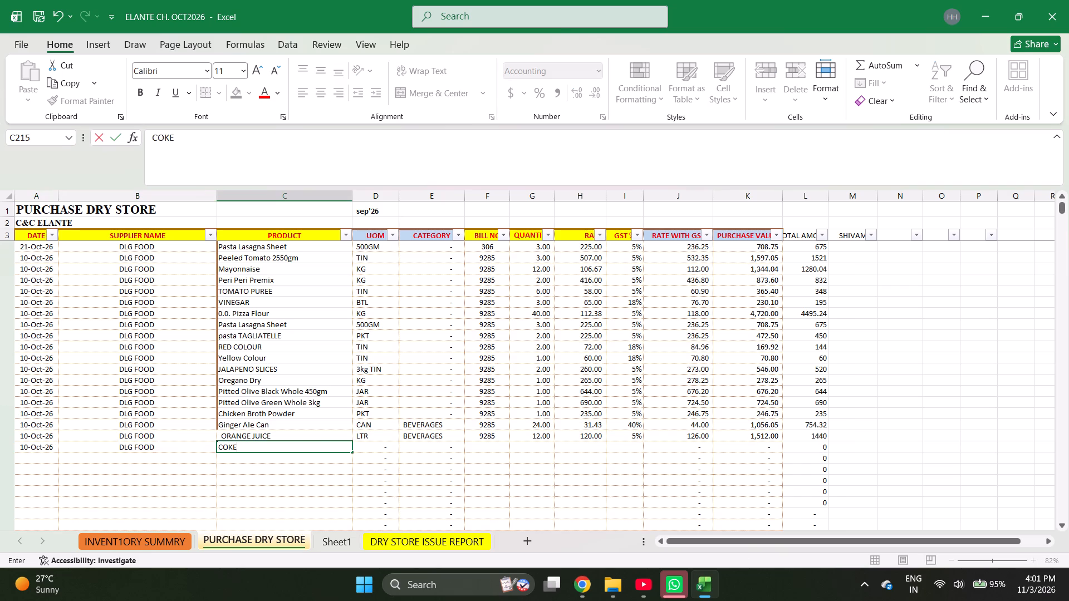
key(Right)
key(Right)
key(Right)
key(ctrl+d)
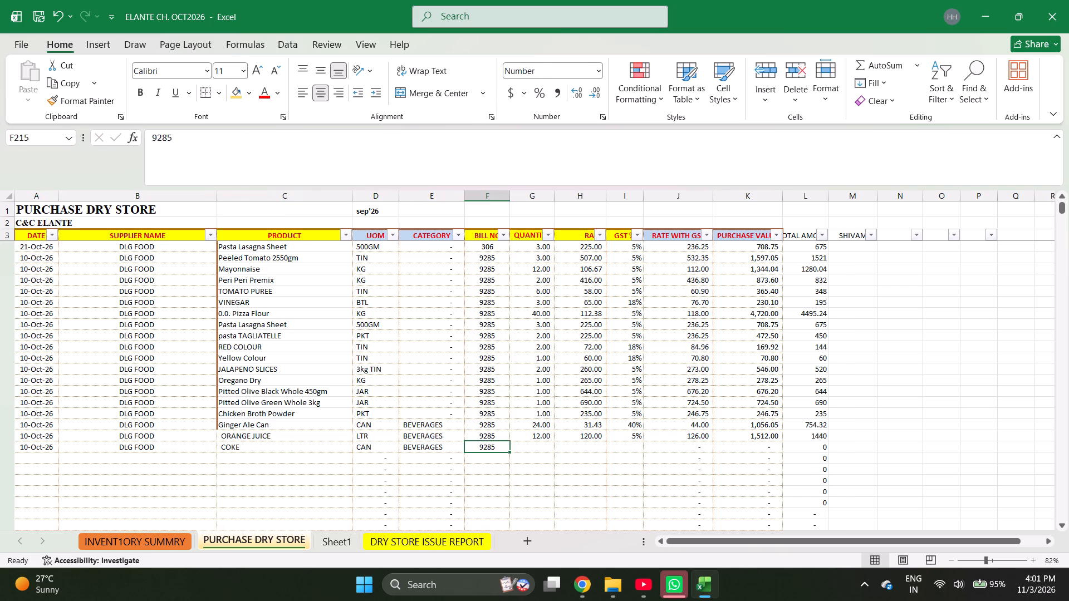
Enter quantity 24, rate 31.43 and GST 40% for COKE.
key(Right)
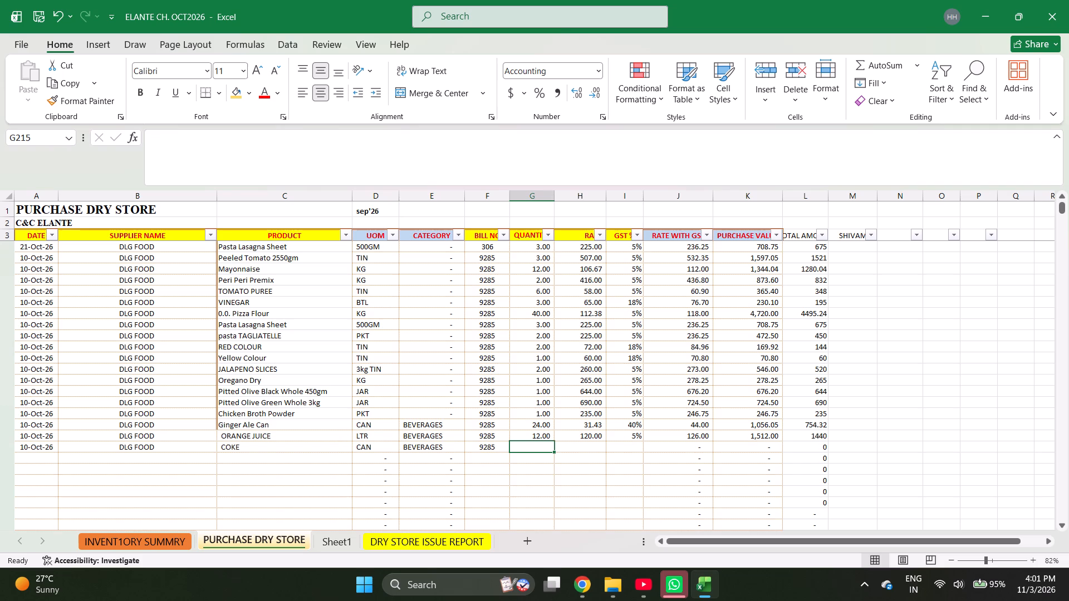
text(24)
key(Right)
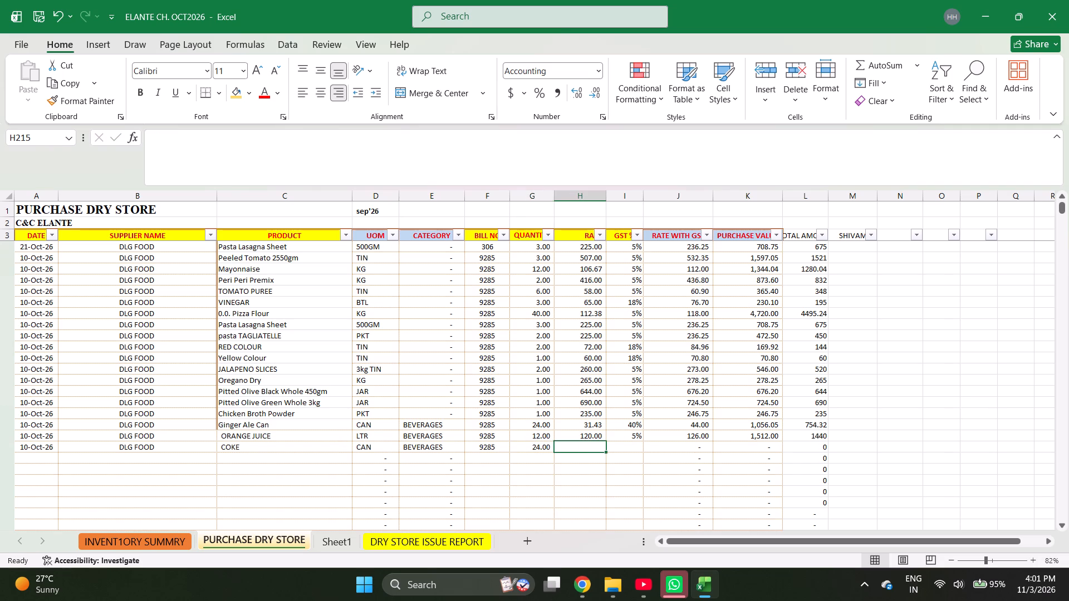
text(31.)
text(43)
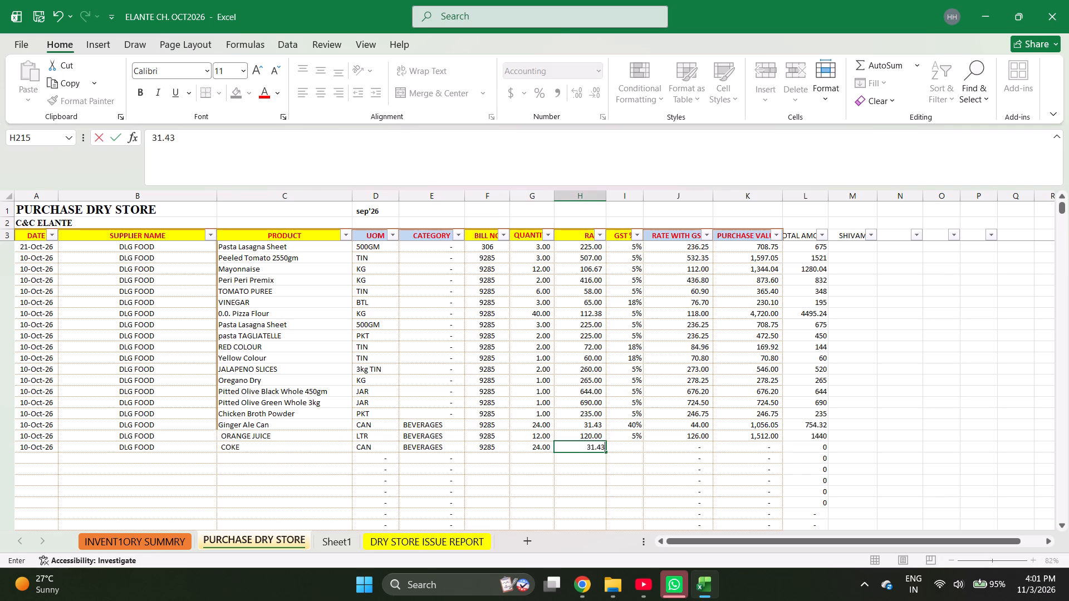
key(Right)
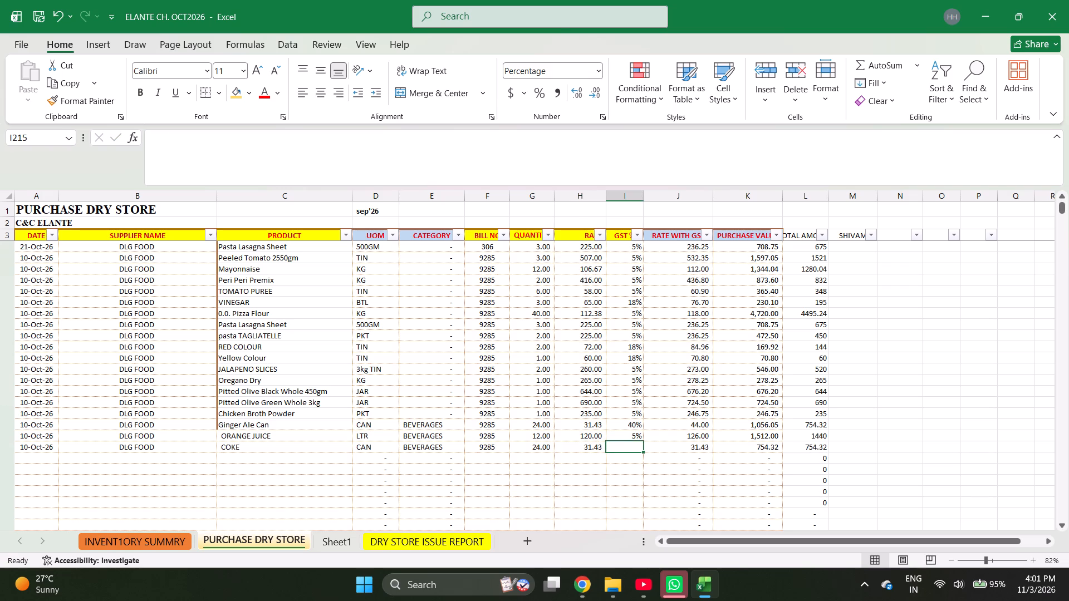
text(40)
key(Right)
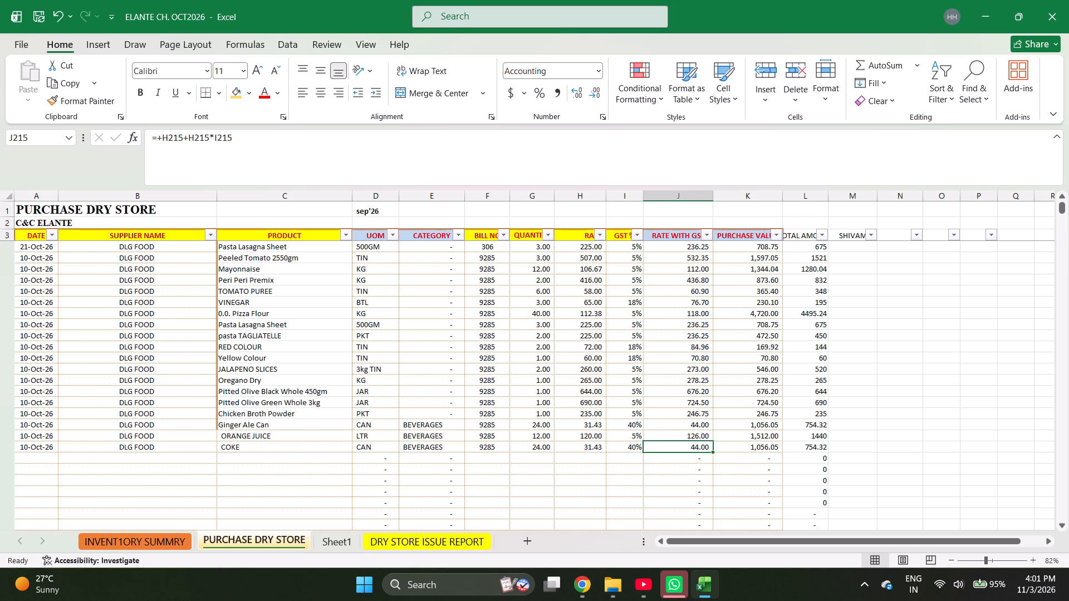
Search the BILL NO filter values for bills 8930 and 8703, leaving the sheet unfiltered.
click(502, 234)
key(e)
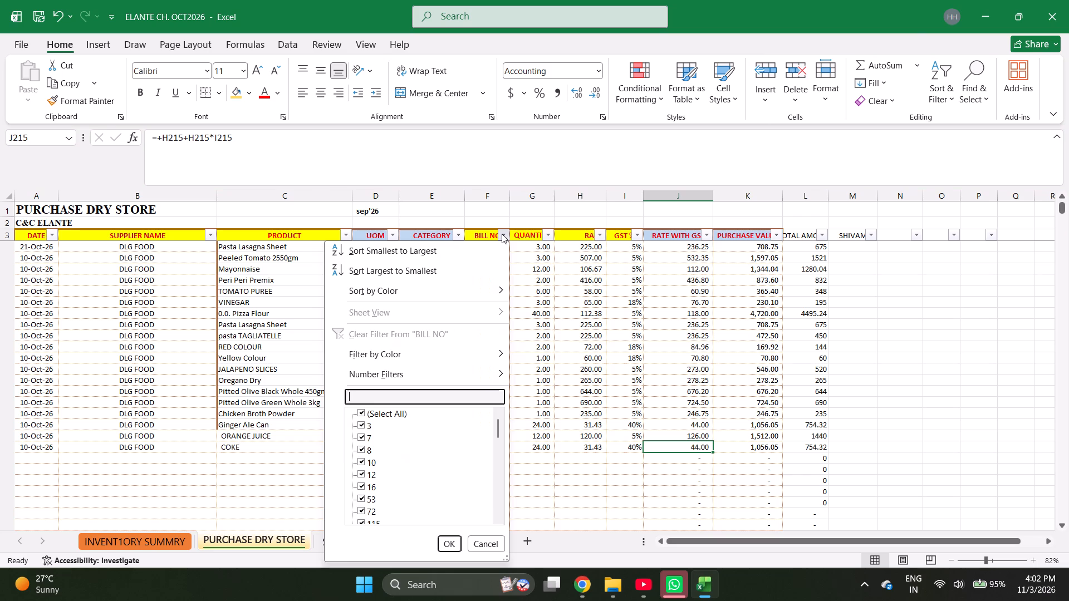
key(1)
key(BackSpace)
text(8930)
key(Escape)
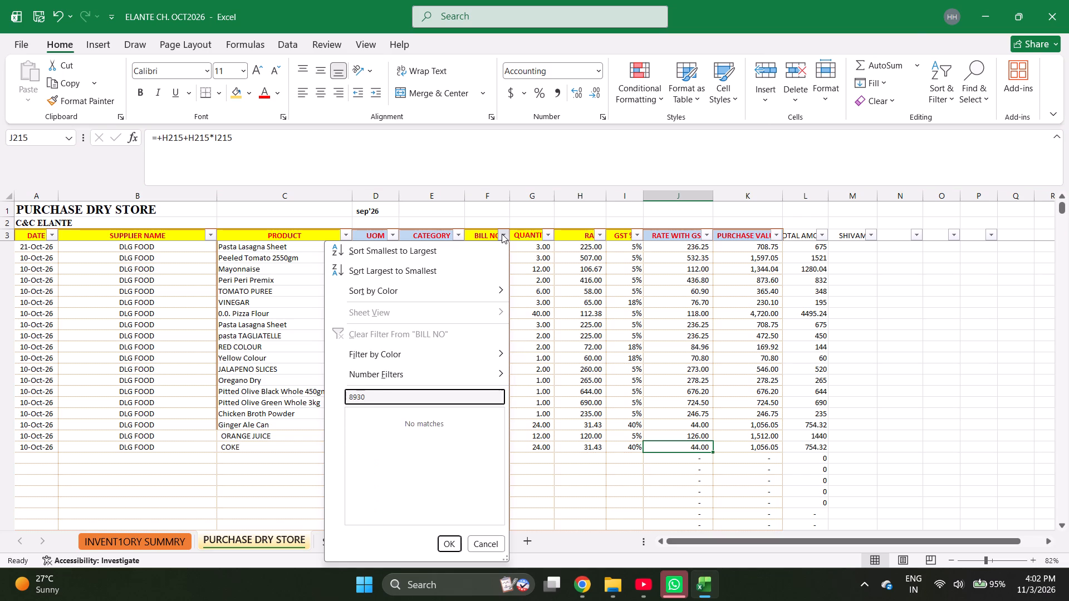
key(Escape)
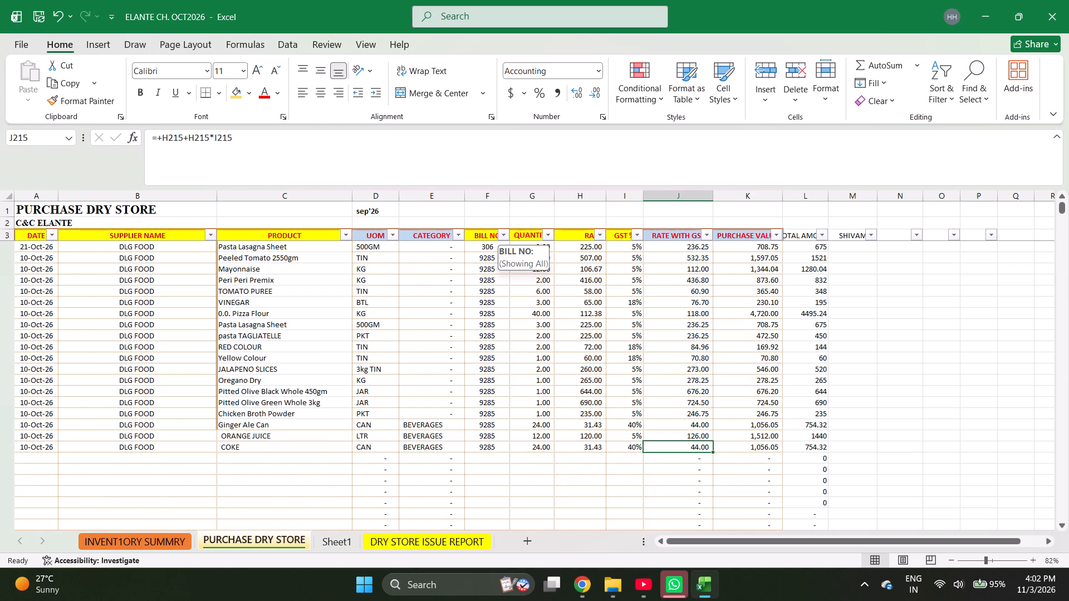
click(502, 234)
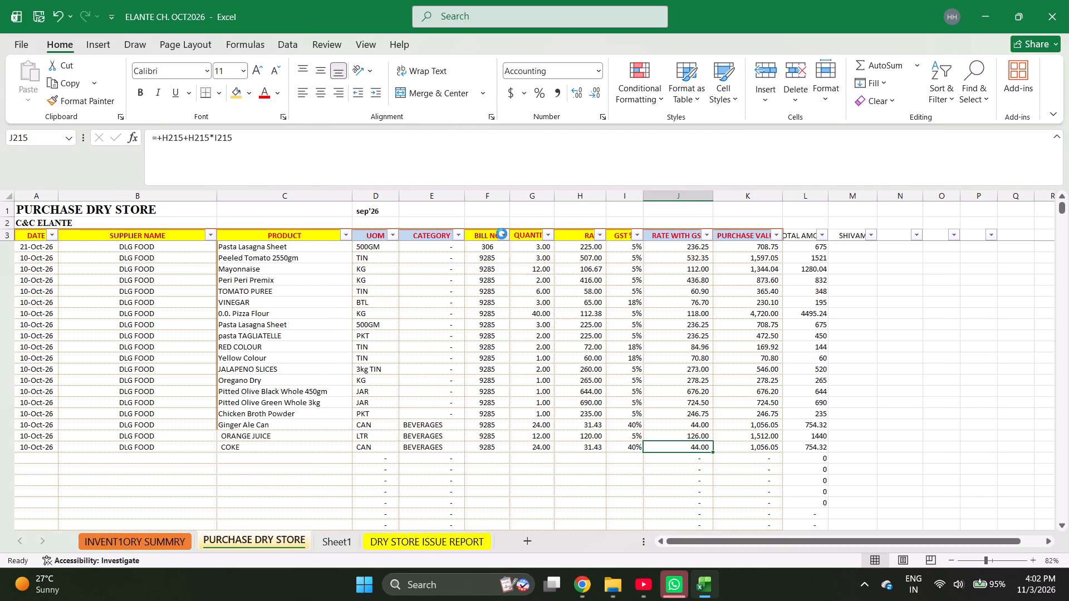
key(e)
text(8703)
key(Escape)
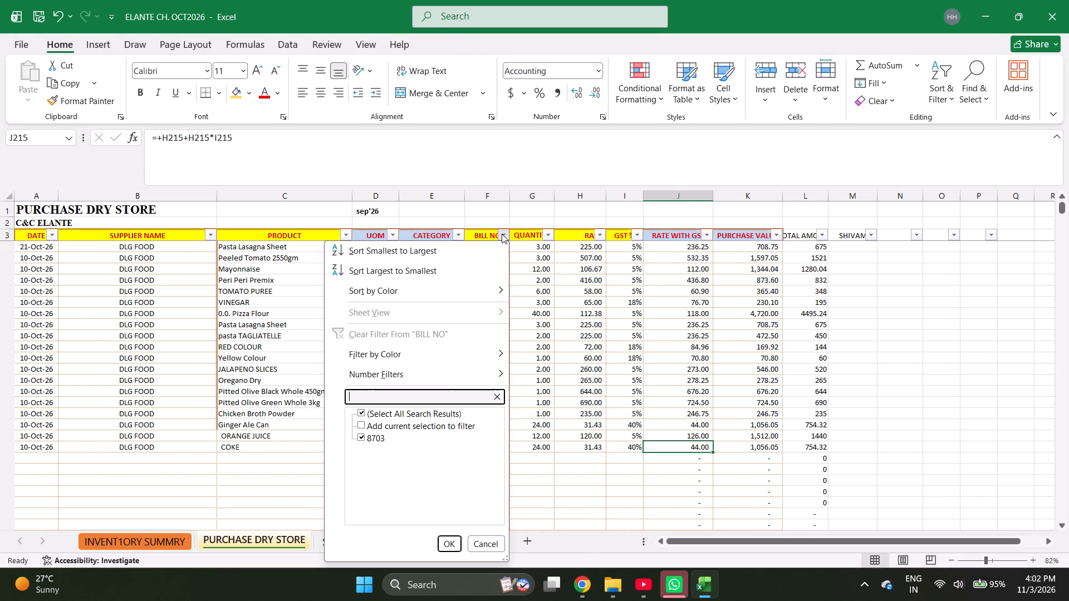
key(Escape)
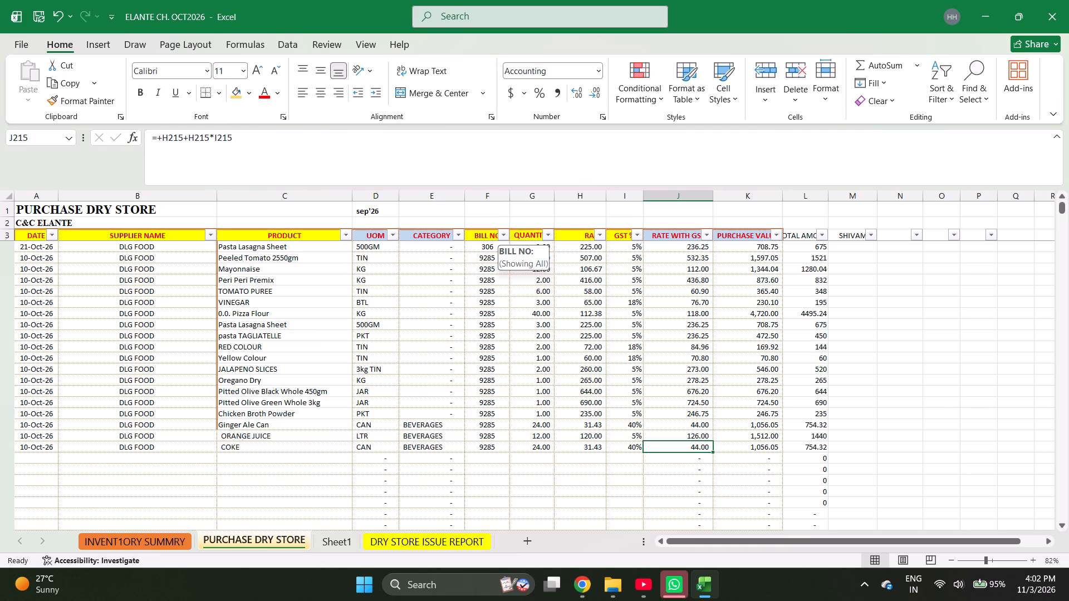
Start a new purchase row below COKE with date 7-Oct-26 and supplier DLG FOOD.
key(ctrl+Left)
key(Down)
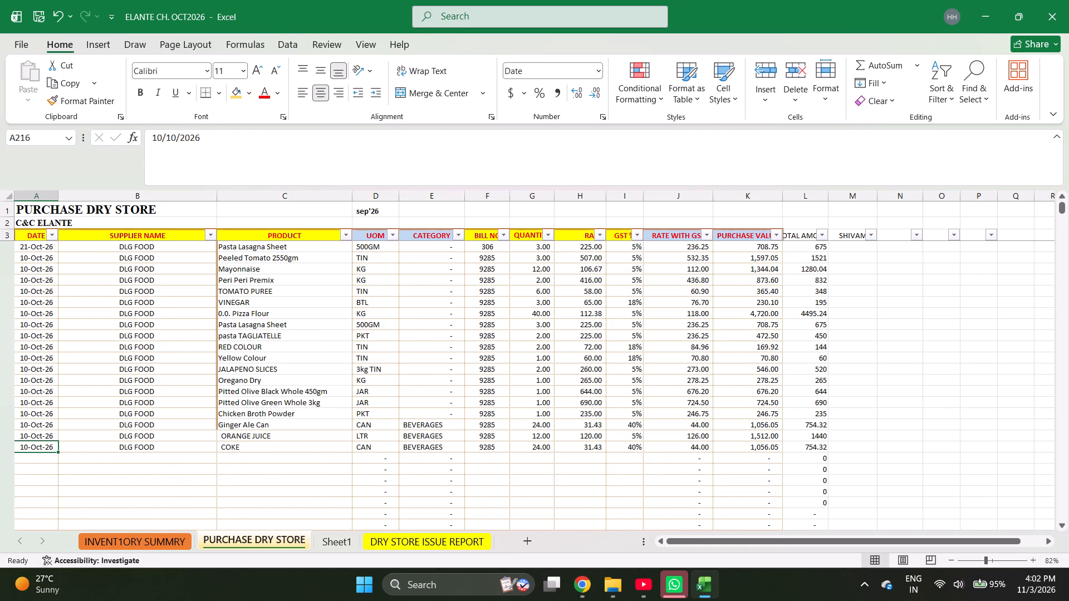
text(10-7-2026)
key(Right)
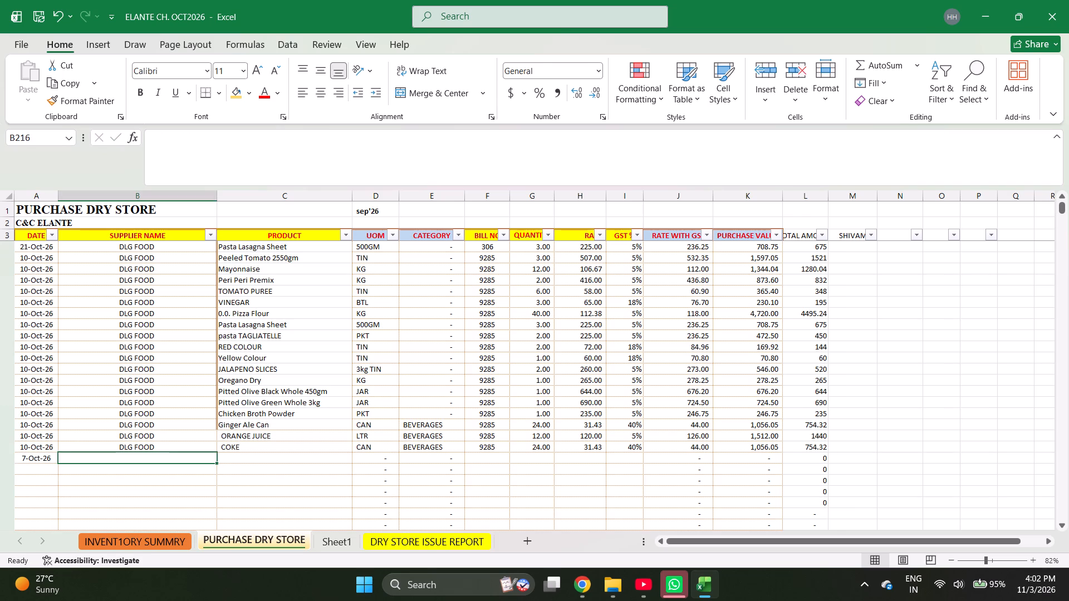
key(ctrl+d)
Enter SunDried Tomato 285gm as the product of the 7-Oct-26 row.
key(Right)
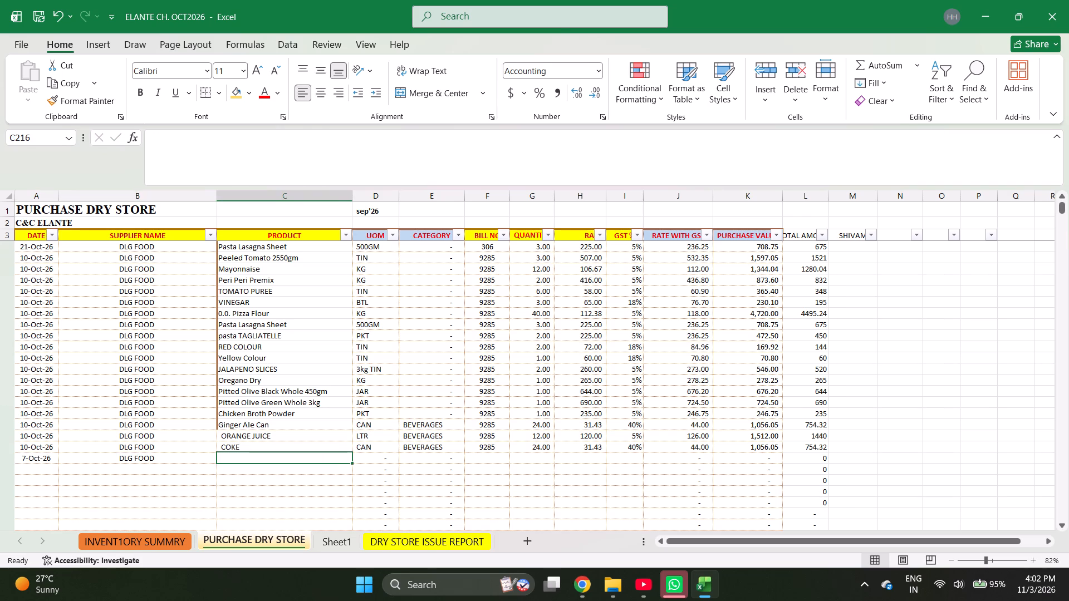
text(SY)
key(BackSpace)
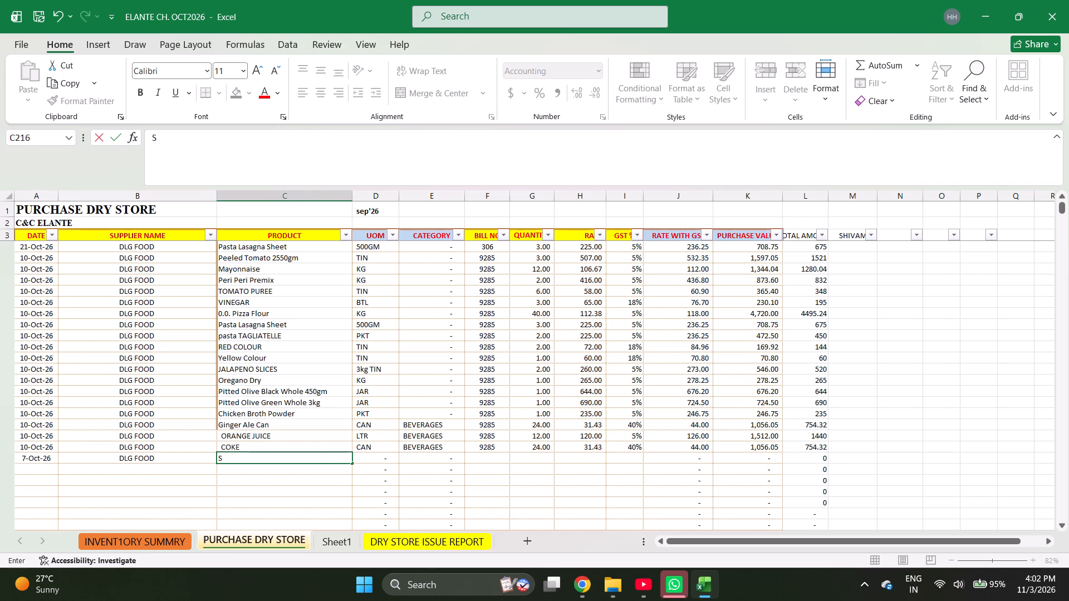
text(UND)
key(r)
key(BackSpace)
key(BackSpace)
key(BackSpace)
key(BackSpace)
key(BackSpace)
key(BackSpace)
key(BackSpace)
key(BackSpace)
key(BackSpace)
key(BackSpace)
key(BackSpace)
key(BackSpace)
text(SUN)
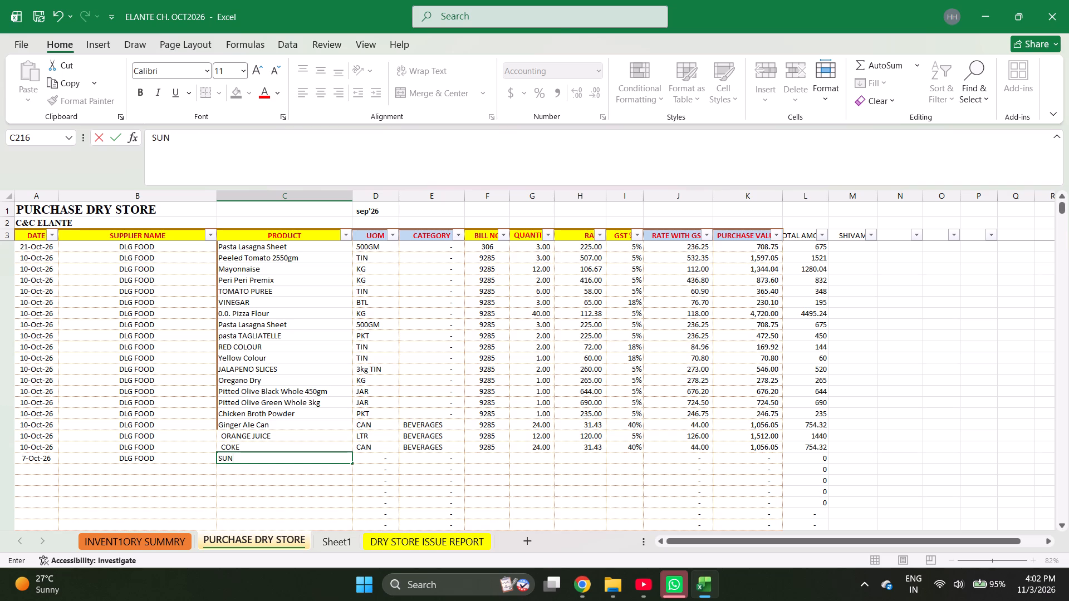
text(DRIED)
key(space)
key(t)
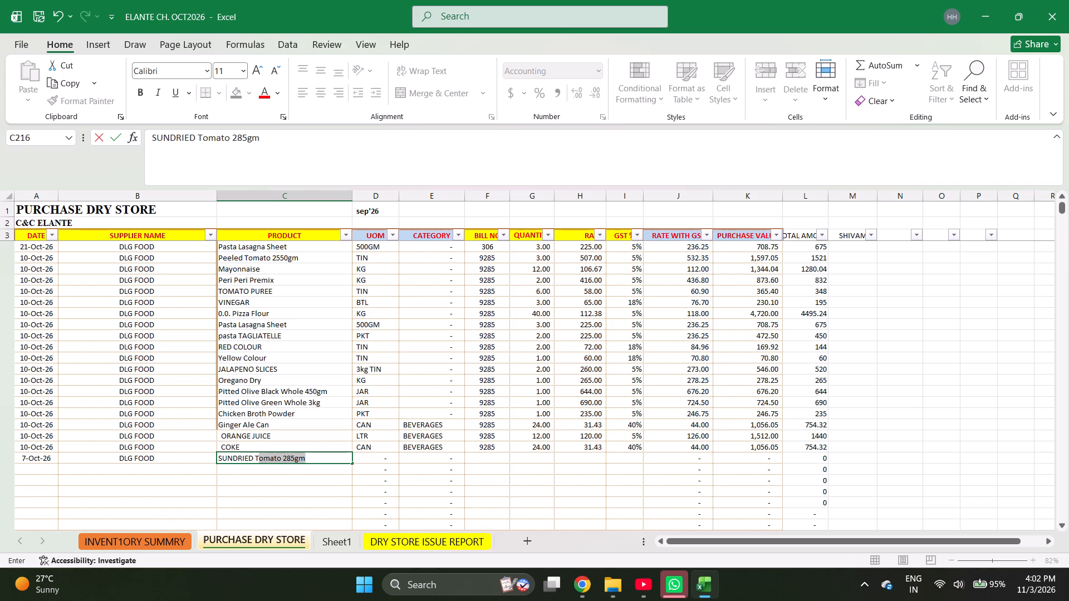
key(Return)
Enter Taco Shell 150gm and SUSHI RICE as the next two products below SunDried Tomato 285gm.
text(RT)
key(BackSpace)
key(BackSpace)
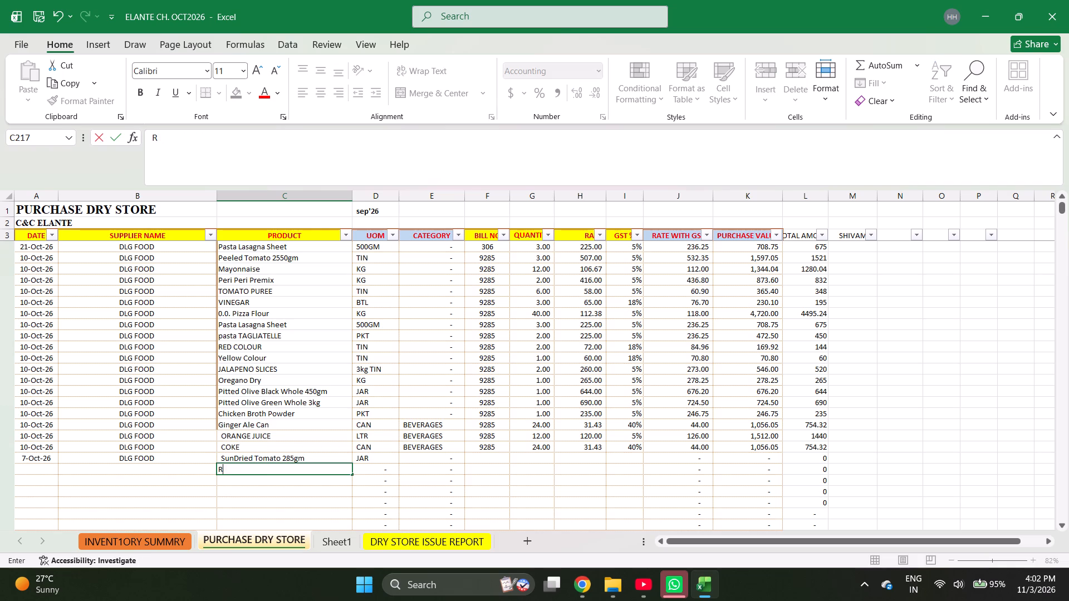
key(BackSpace)
text(TAC)
key(Return)
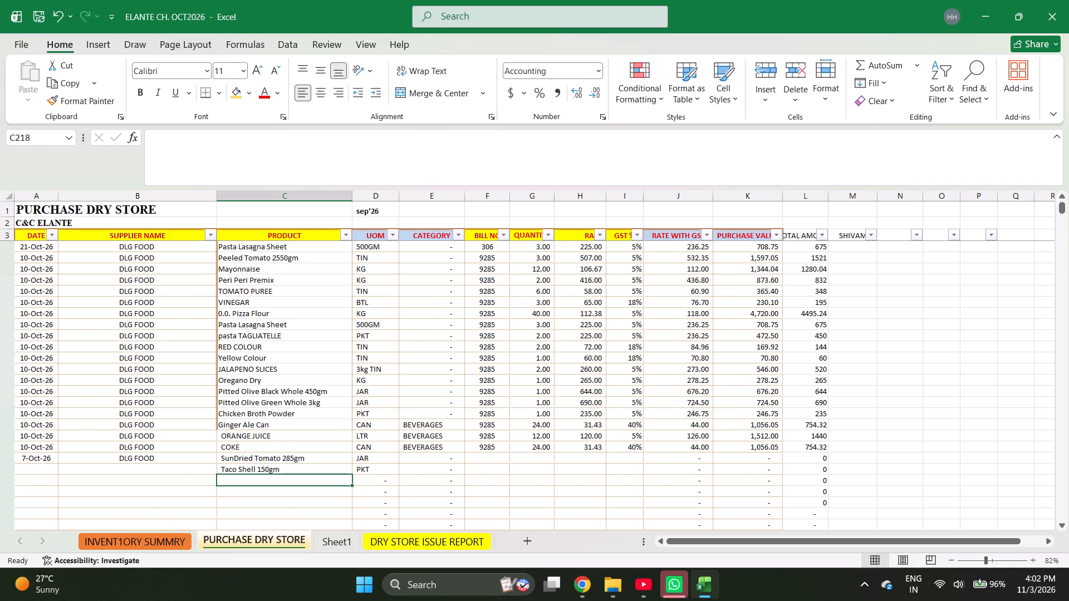
text(SUS)
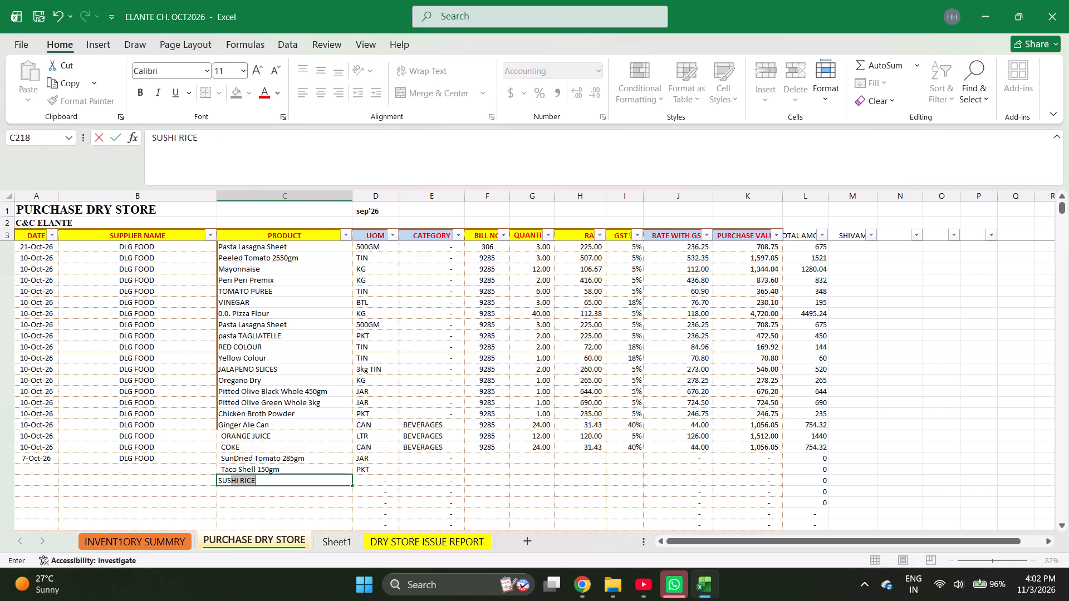
key(Return)
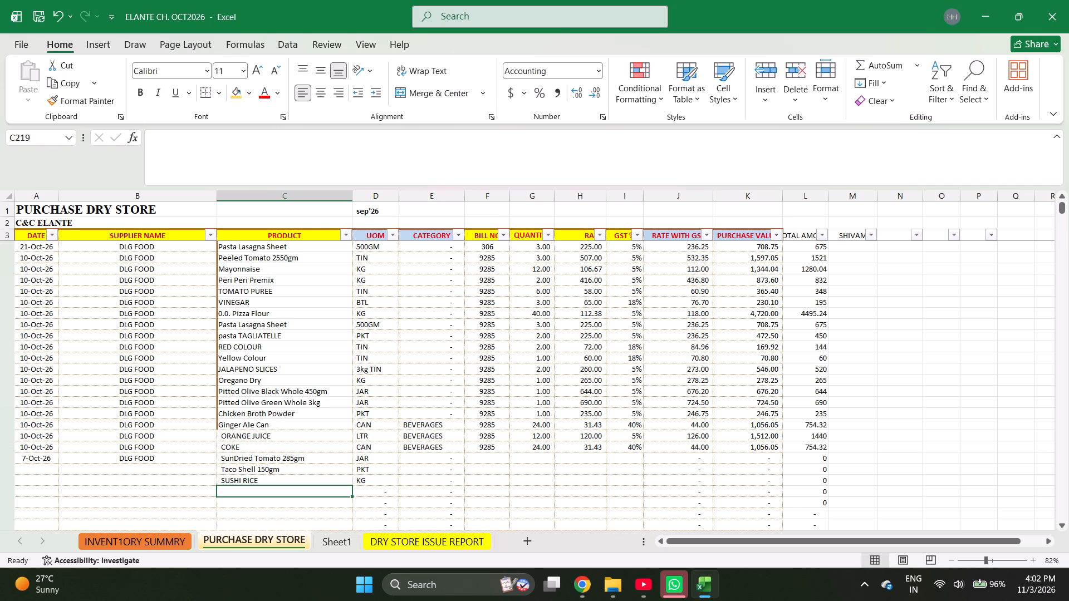
Find JEERA in the inventory summary sheet and copy Jeera Powder (Cumin Powder) into the product cell below SUSHI RICE.
key(ctrl+Page_Up)
key(ctrl+f)
text(JEERA)
key(Return)
key(Escape)
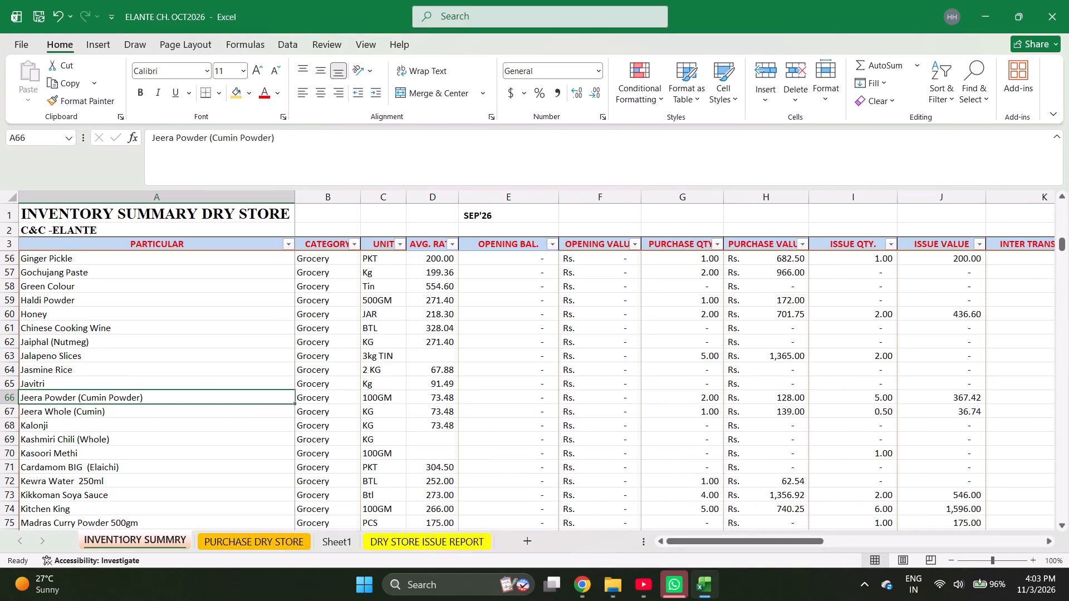
key(ctrl+c)
key(ctrl+Page_Down)
key(Return)
key(Return)
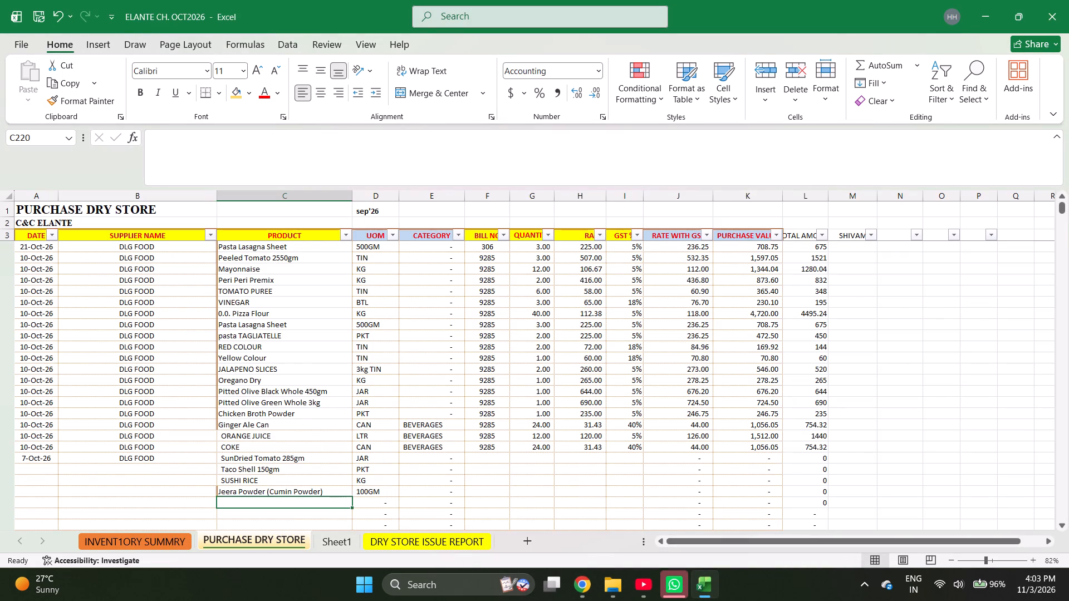
Enter a quantity of 10 for Jeera Powder (Cumin Powder).
key(Up)
key(Right)
key(Right)
key(Right)
key(Right)
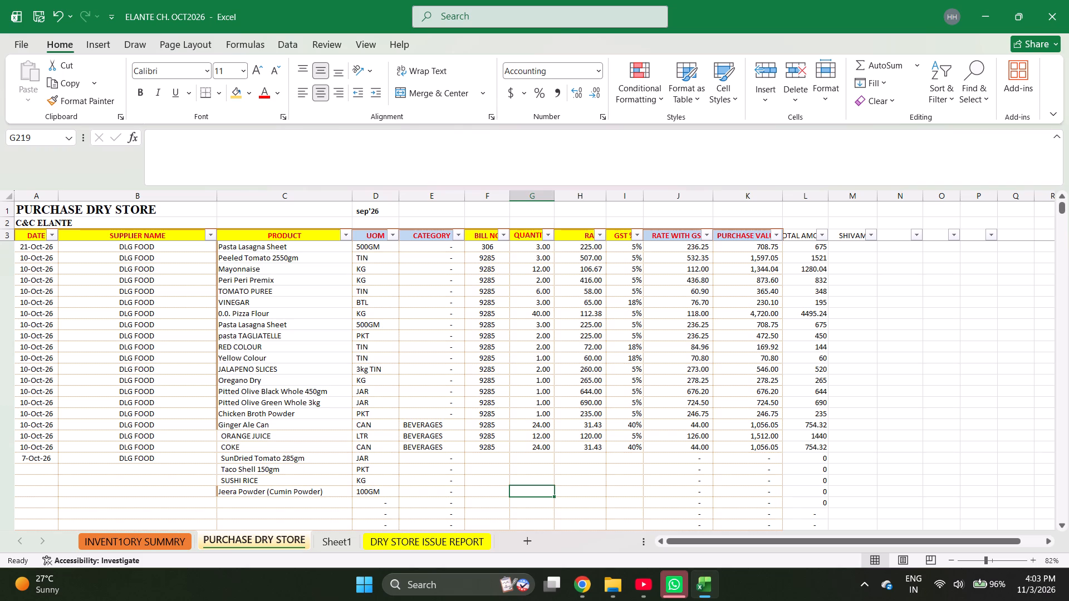
text(10)
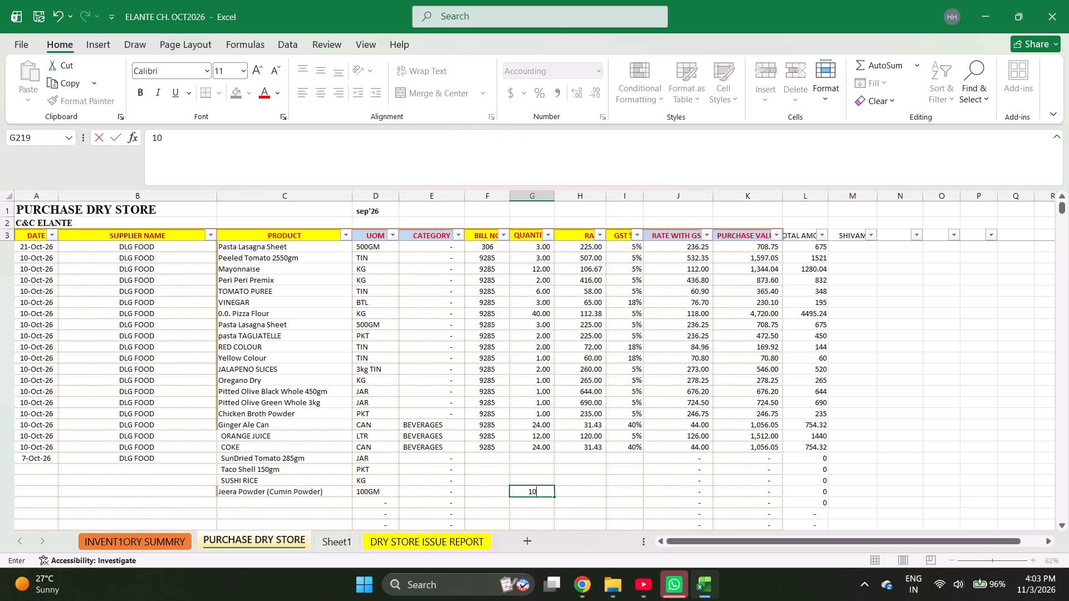
Enter Kikkoman Soya Sauce and Gochujang Paste as the next two products below Jeera Powder (Cumin Powder).
key(Left)
key(Left)
key(Left)
key(Left)
key(Down)
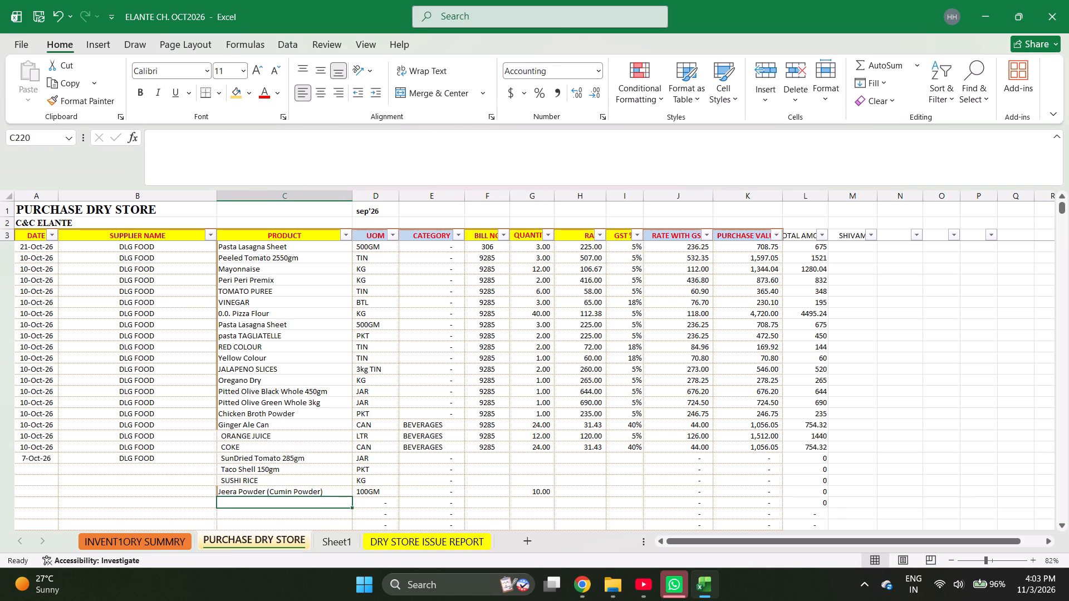
text(KIK)
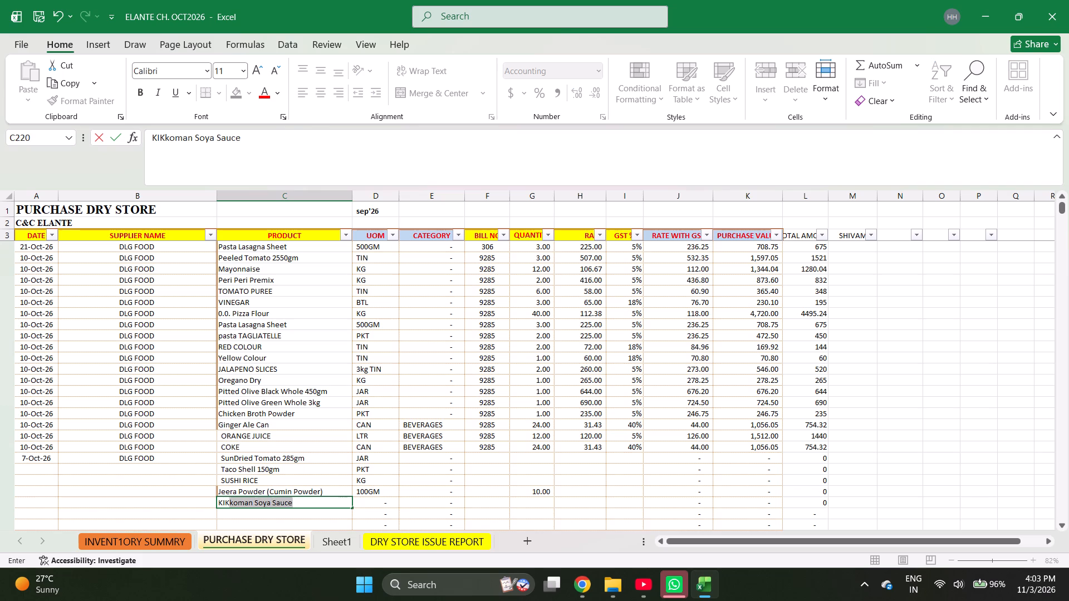
key(Return)
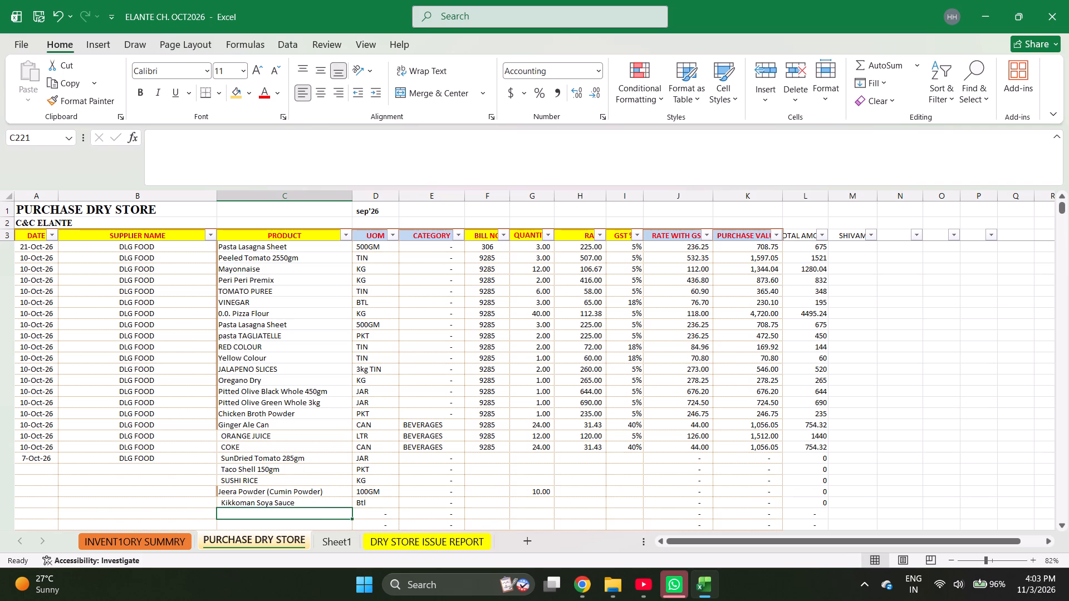
text(GOCHU)
key(Return)
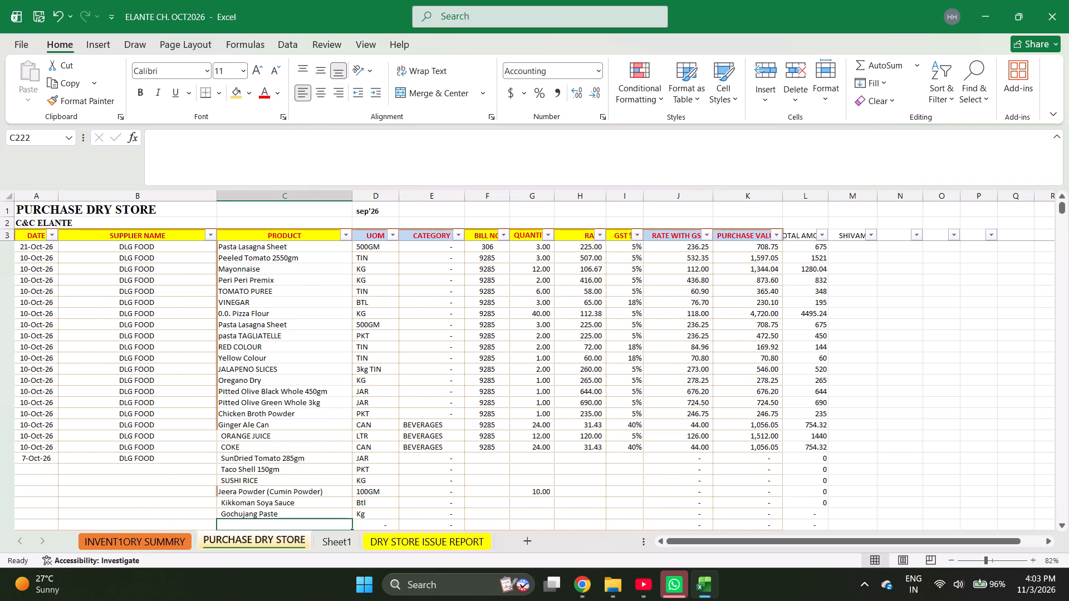
Find MADRAS in the inventory summary sheet and copy Madras Curry Powder 500gm into the product cell below Gochujang Paste.
key(ctrl+Page_Up)
key(ctrl+f)
text(MADRAS)
key(Return)
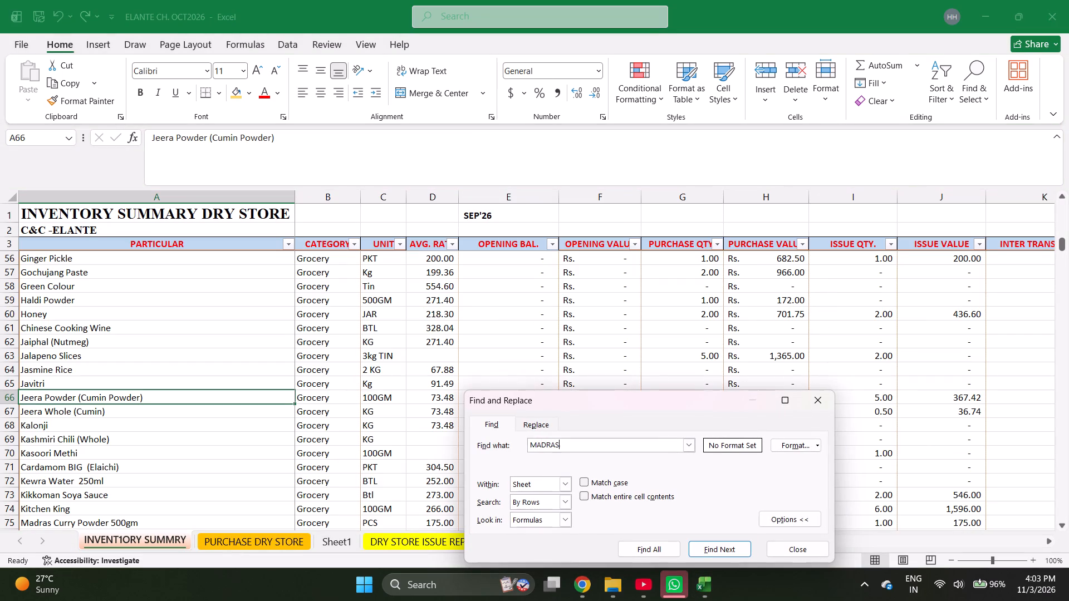
key(Escape)
key(ctrl+c)
key(ctrl+Page_Down)
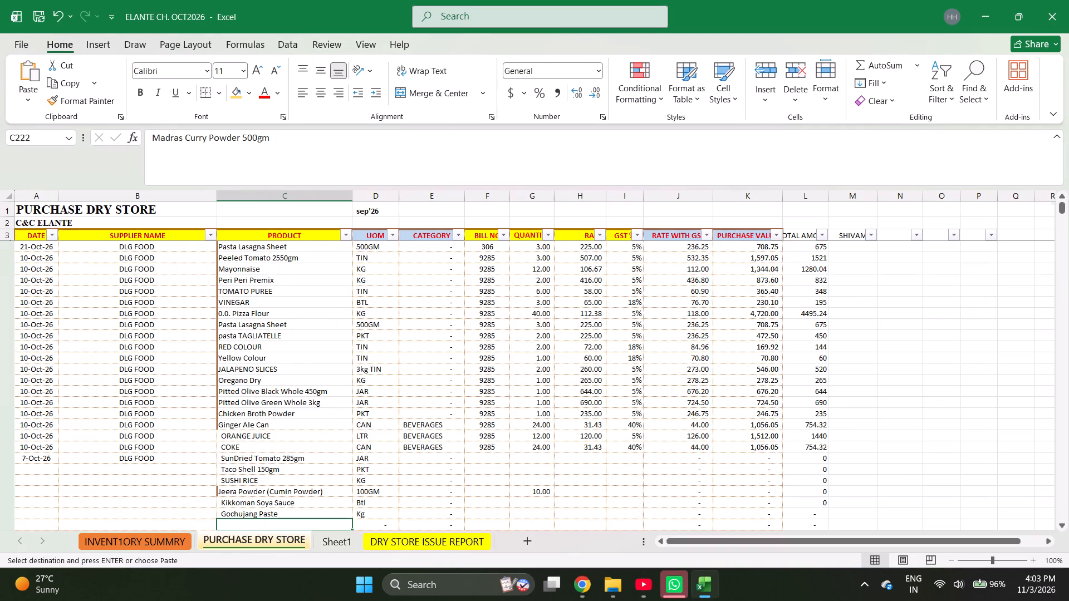
key(Return)
key(Return)
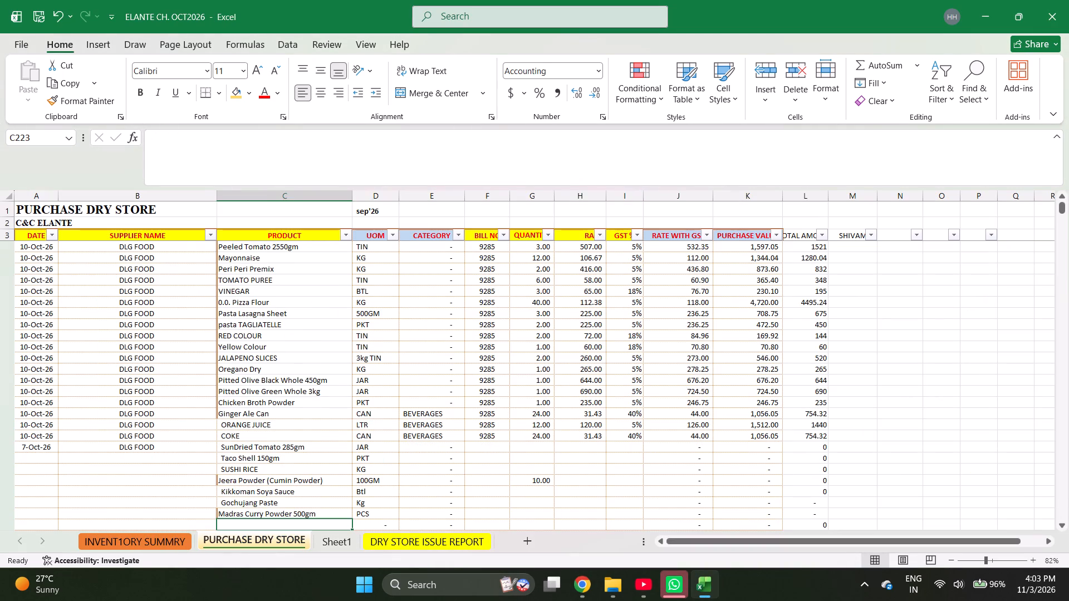
Enter PANCO BREAD CRUMBS as the product below Madras Curry Powder 500gm.
text(PANCO)
key(space)
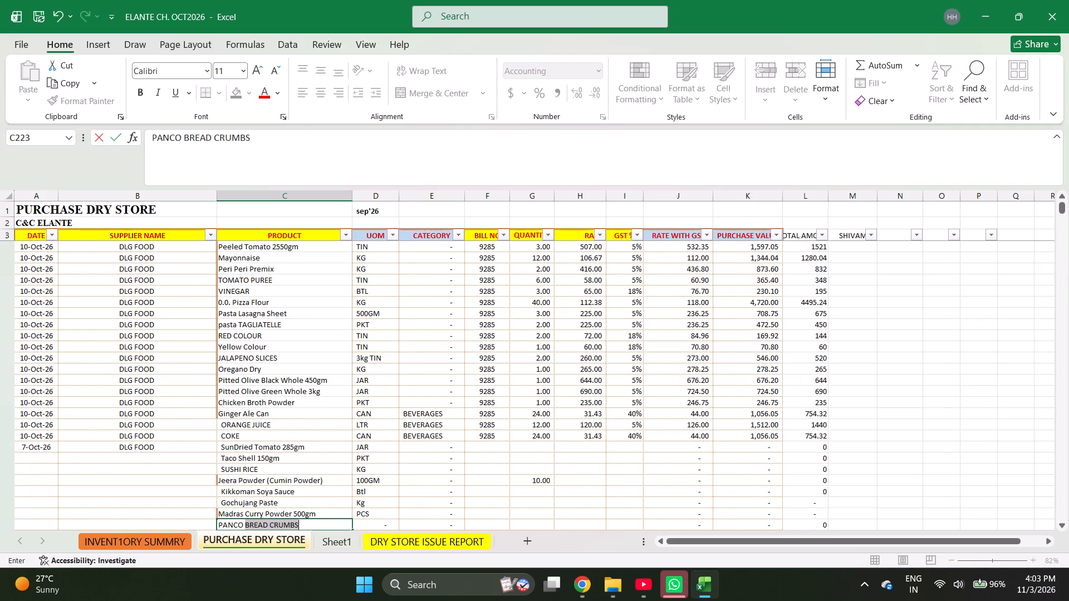
key(Return)
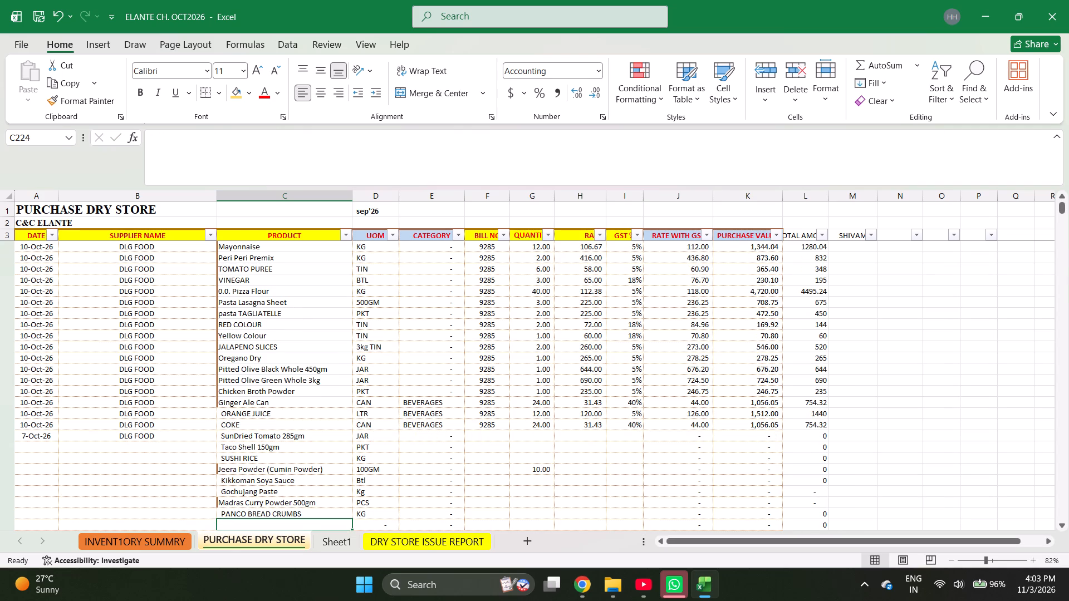
Find CRUSH in the inventory summary sheet and copy Strawberry Crush into the product cell below PANCO BREAD CRUMBS.
key(ctrl+Page_Up)
key(ctrl+f)
text(CRUSH)
key(Return)
key(Return)
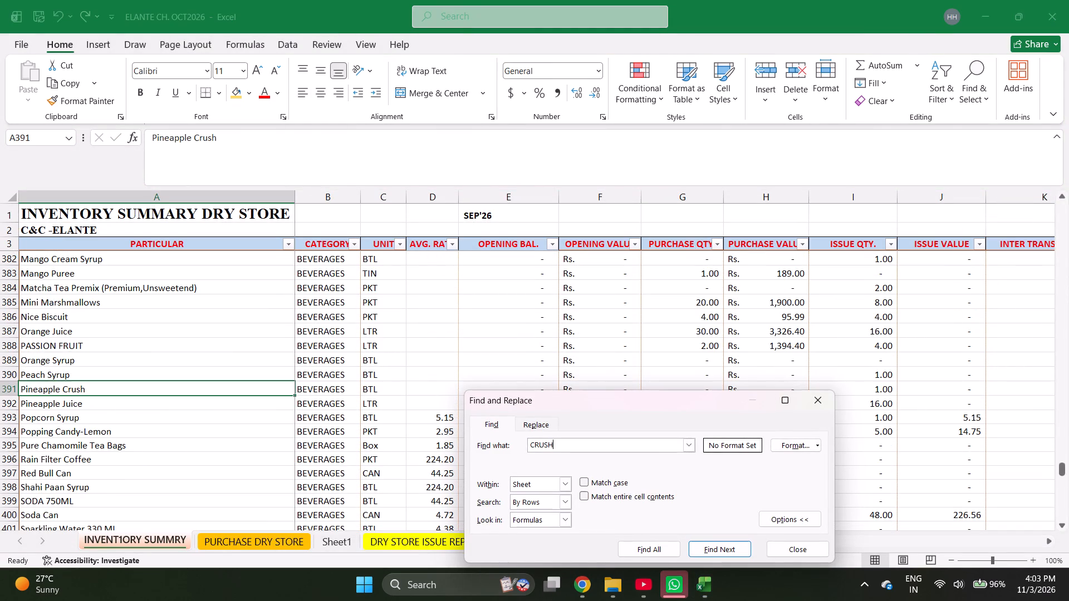
key(Return)
key(Escape)
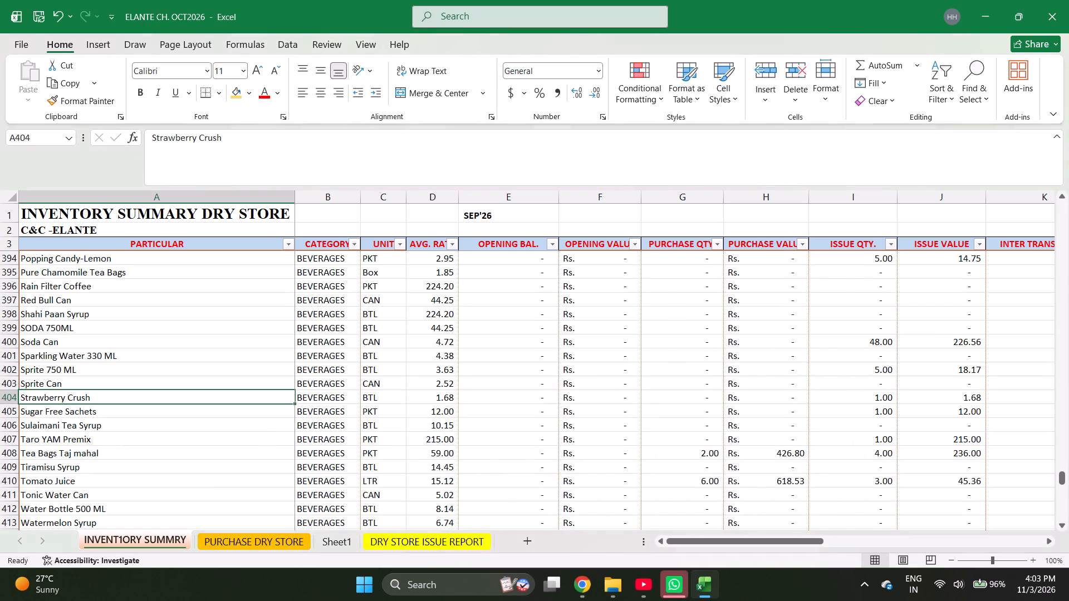
key(ctrl+c)
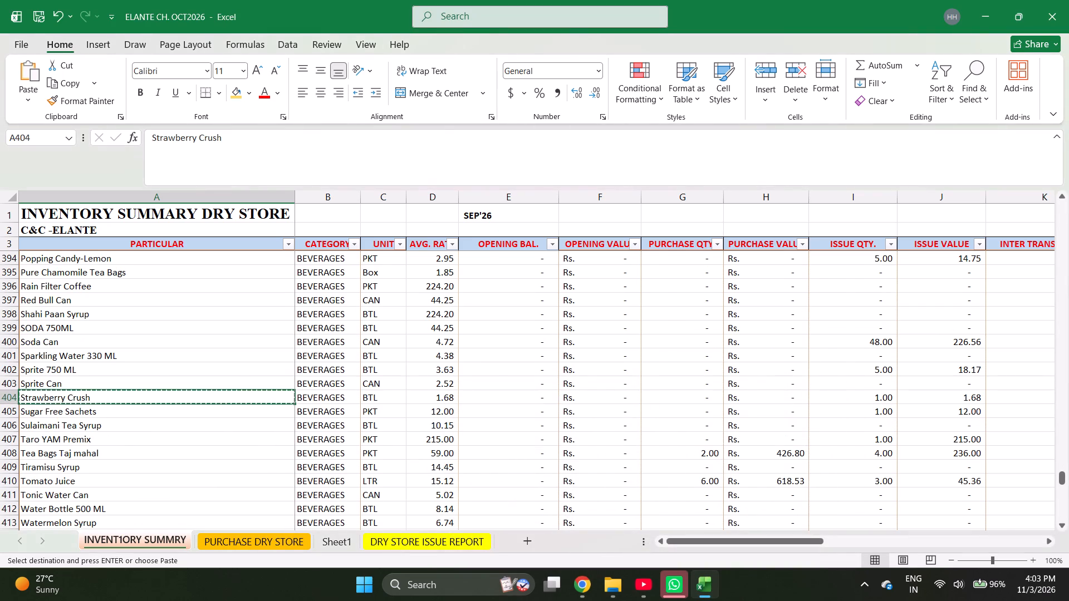
key(ctrl+Page_Down)
key(Return)
key(Return)
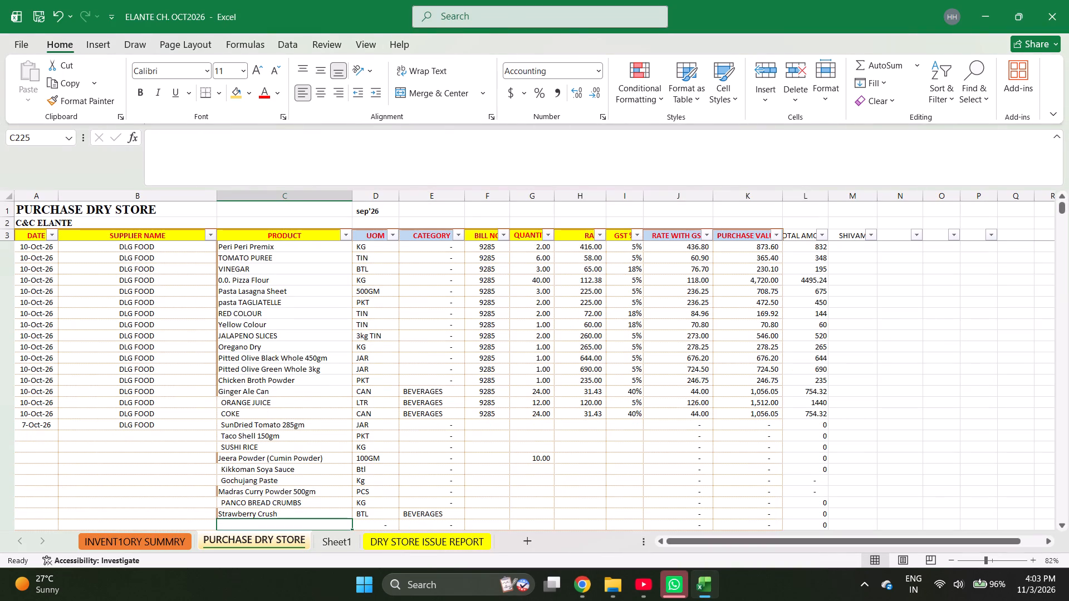
Search the inventory summary sheet for Teriyaki Sauce using the terms TEIR and TER.
key(ctrl+Page_Up)
key(ctrl+f)
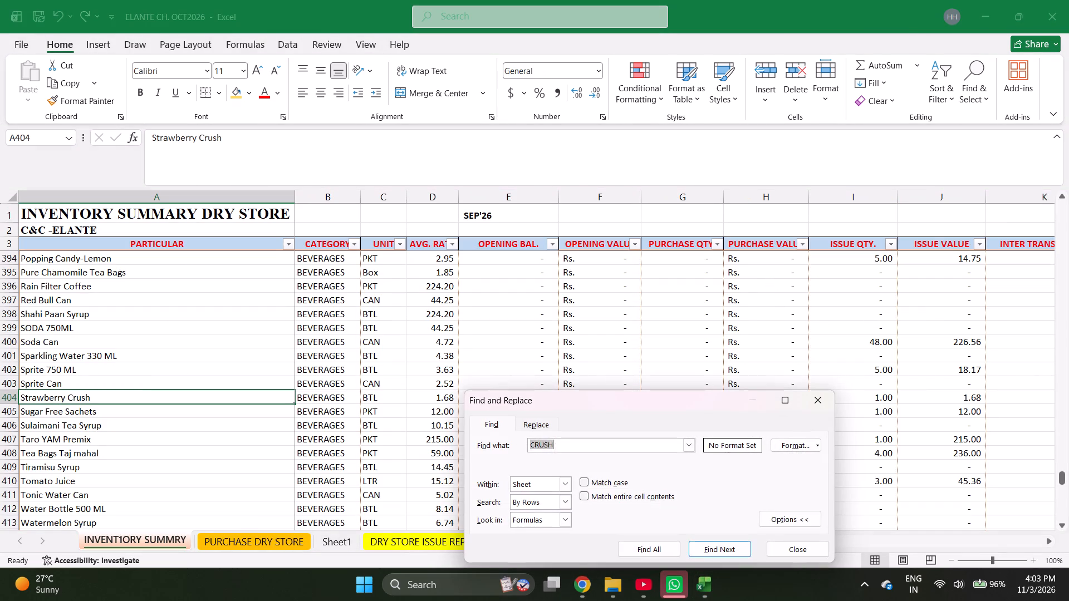
key(t)
text(EIR)
key(Return)
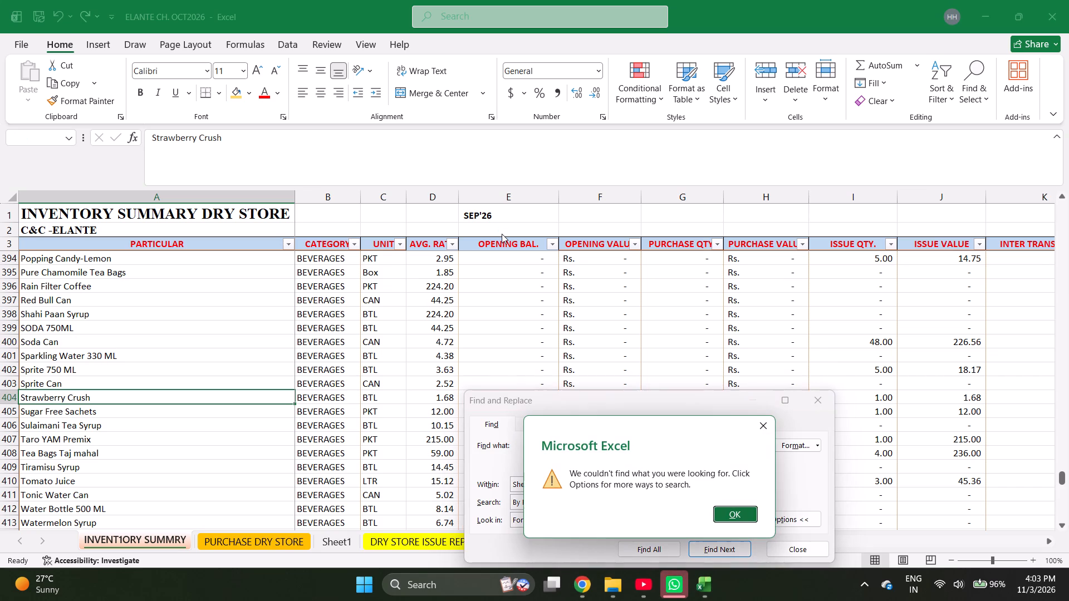
key(Return)
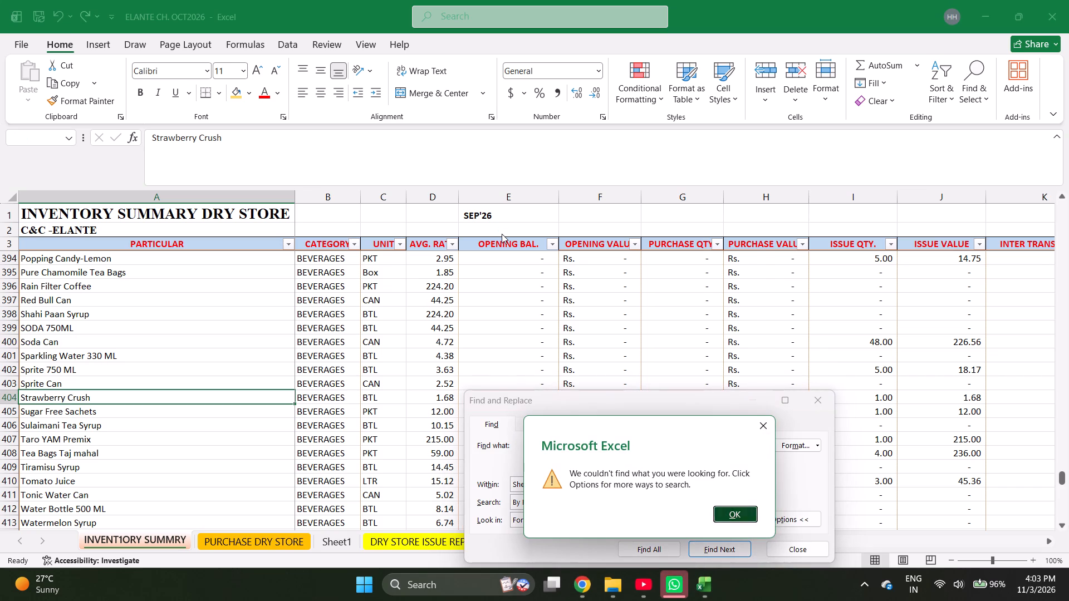
key(BackSpace)
key(BackSpace)
key(BackSpace)
key(BackSpace)
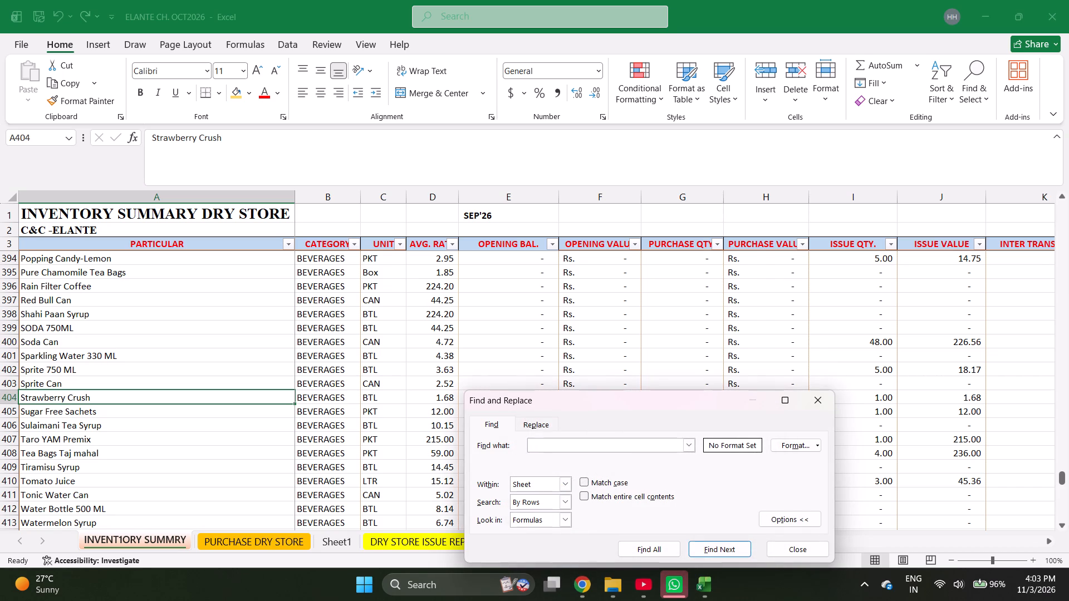
text(TE)
key(r)
key(Return)
key(Escape)
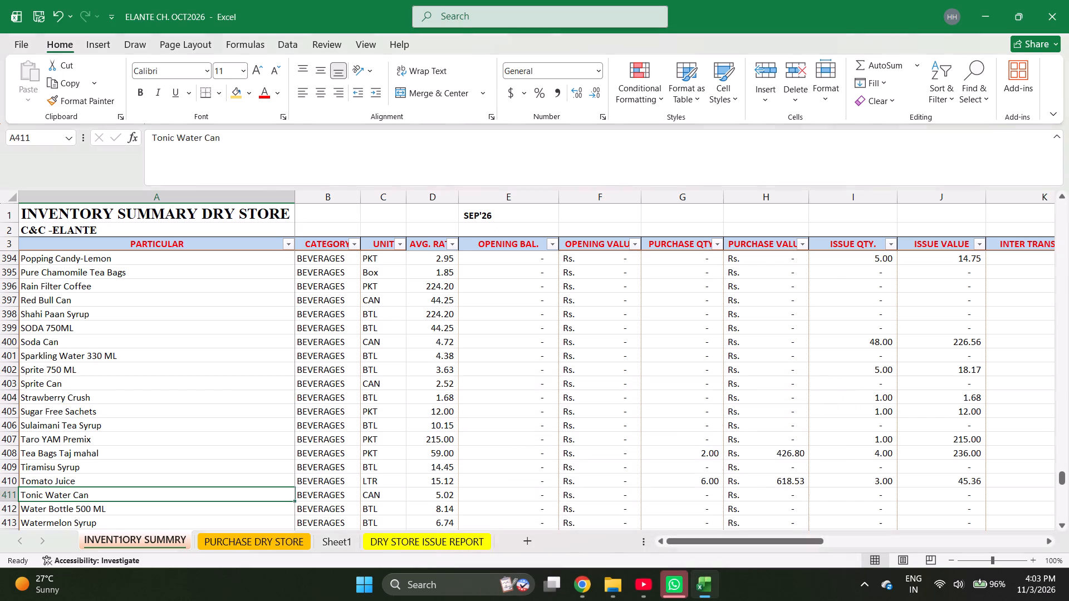
Narrow the inventory summary search to TERI and copy Teriyaki Sauce into the product cell below Strawberry Crush.
key(ctrl+f)
key(Return)
key(Return)
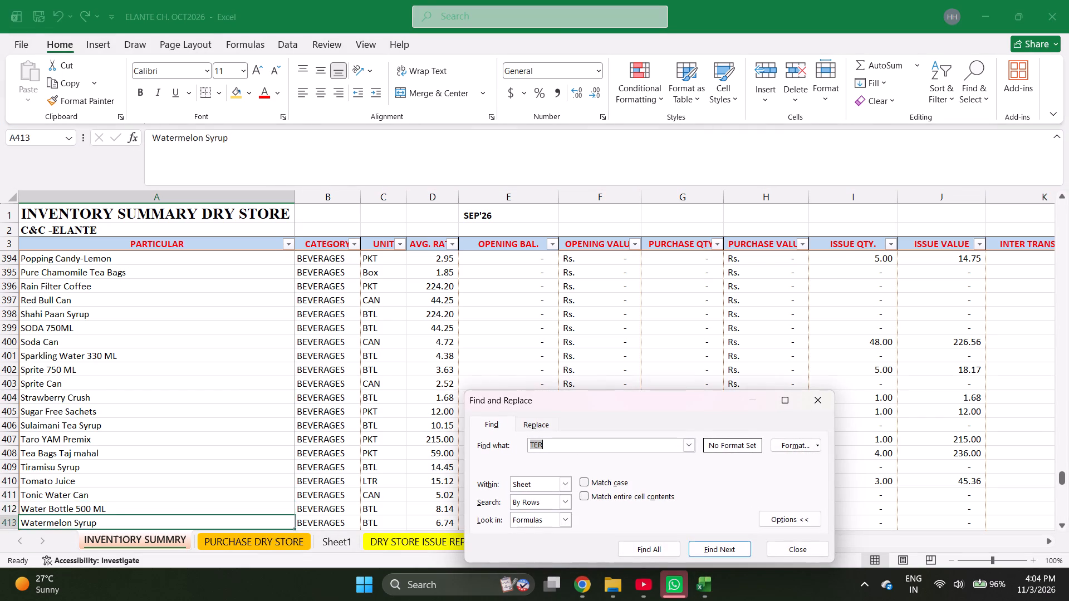
key(Return)
key(Right)
key(i)
key(Return)
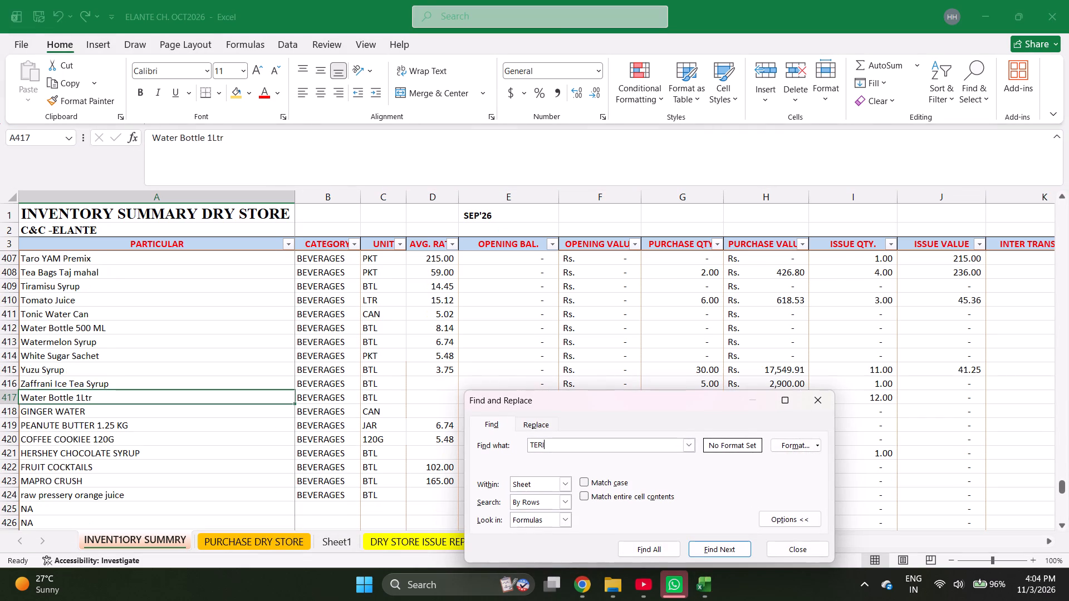
key(Escape)
key(ctrl+c)
key(ctrl+Page_Down)
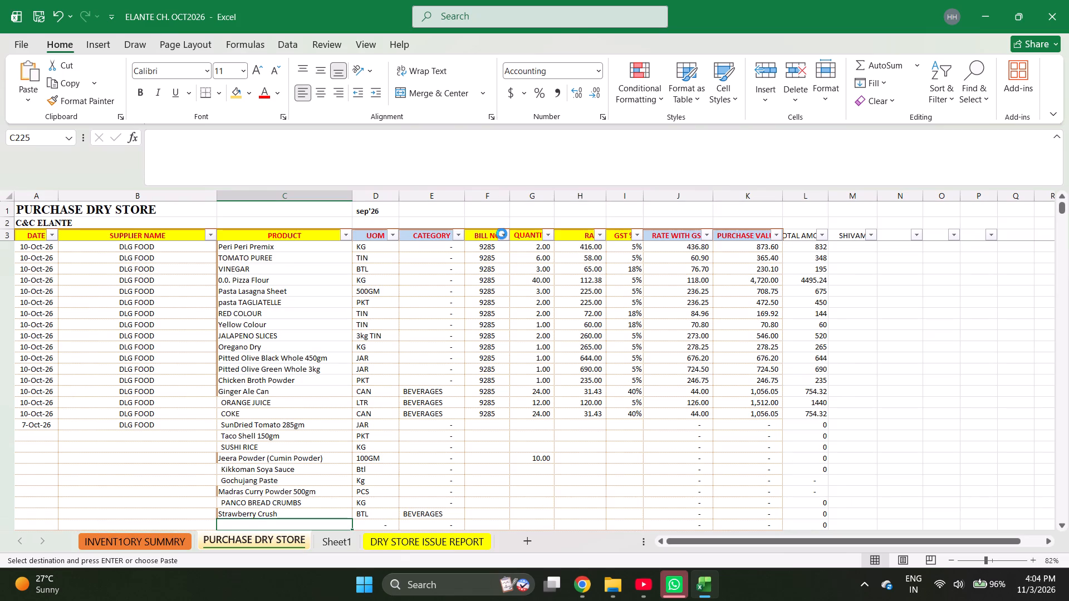
key(Return)
key(Return)
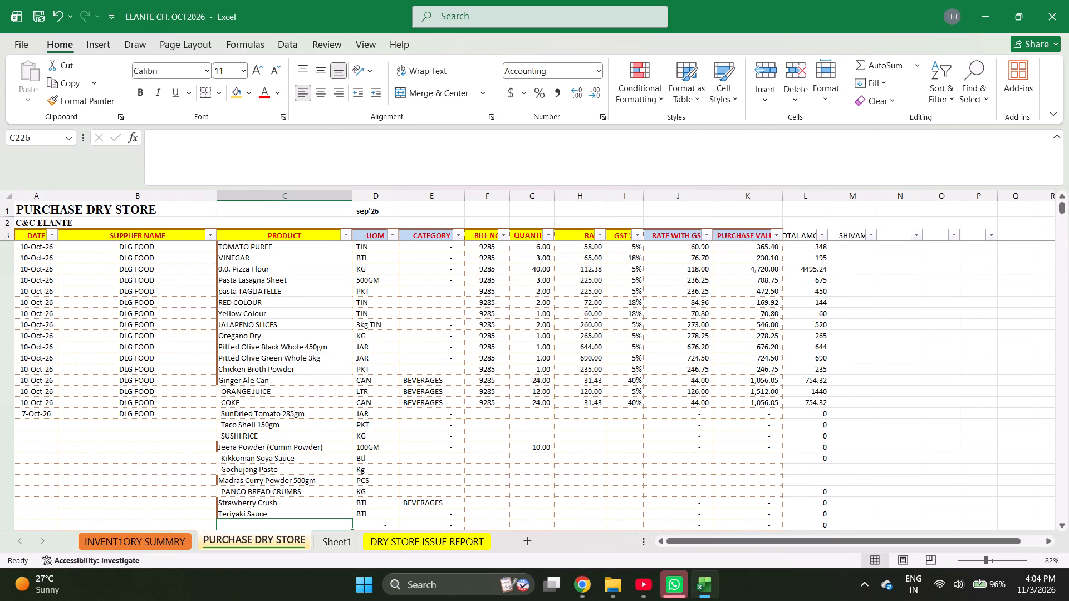
Enter KISSAN KETCHUP DIP 930GM as the product below Teriyaki Sauce.
text(KISS)
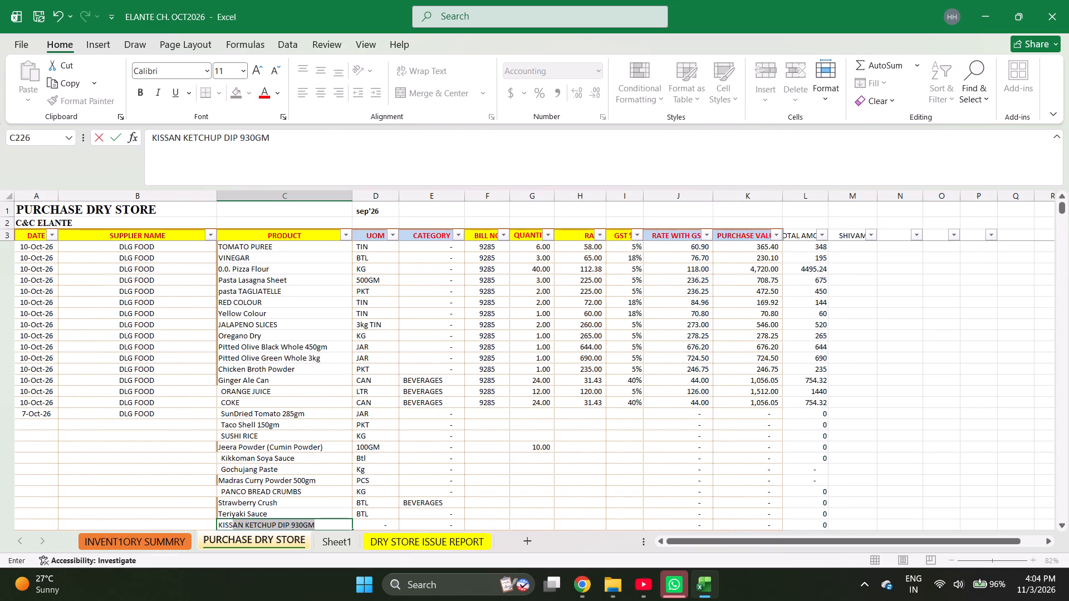
key(Return)
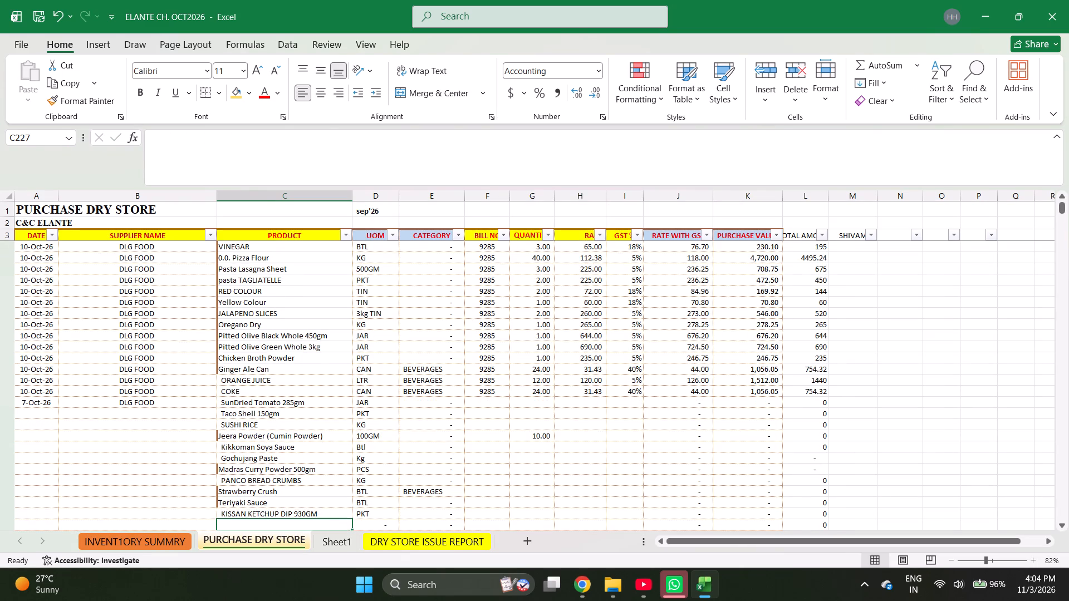
Find SODA in the inventory summary sheet and copy SODA 750ML into the product cell below KISSAN KETCHUP DIP 930GM.
key(ctrl+Page_Up)
key(ctrl+f)
text(SODA)
key(Return)
key(Return)
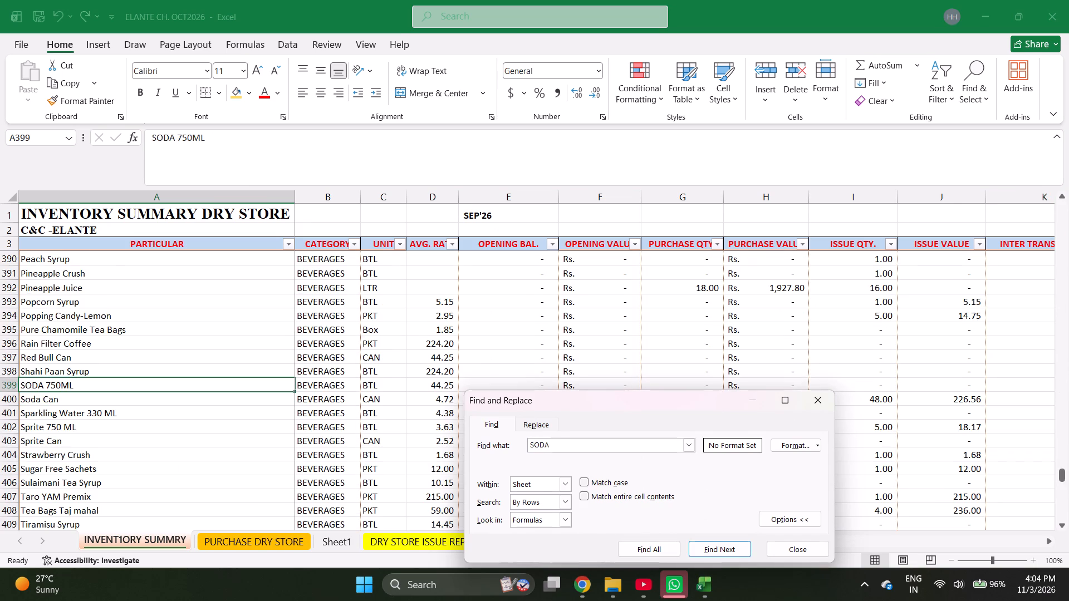
key(Escape)
key(ctrl+c)
key(ctrl+Page_Down)
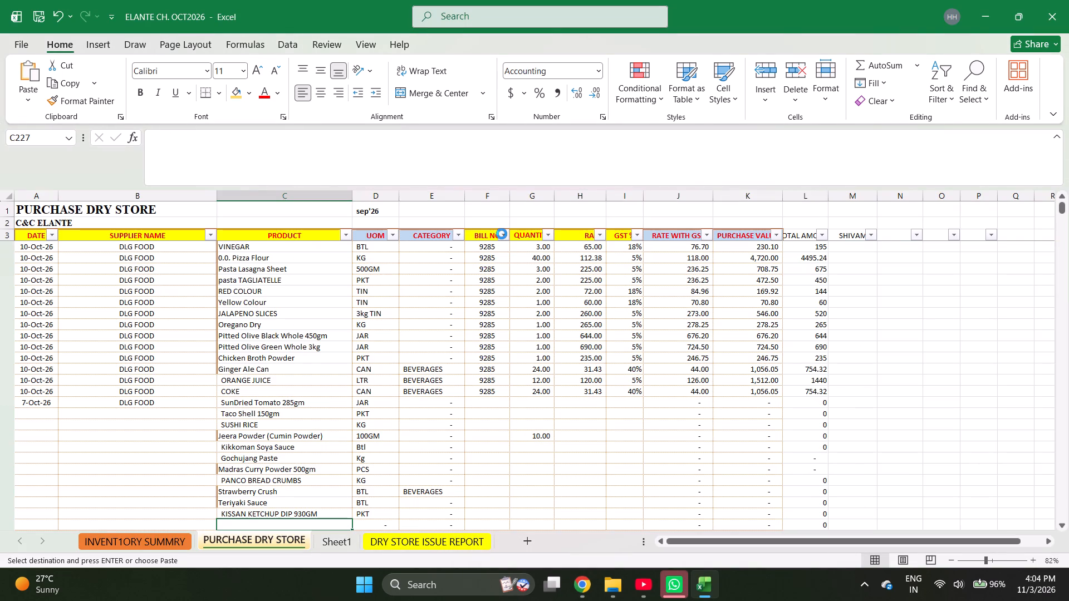
key(Return)
key(Return)
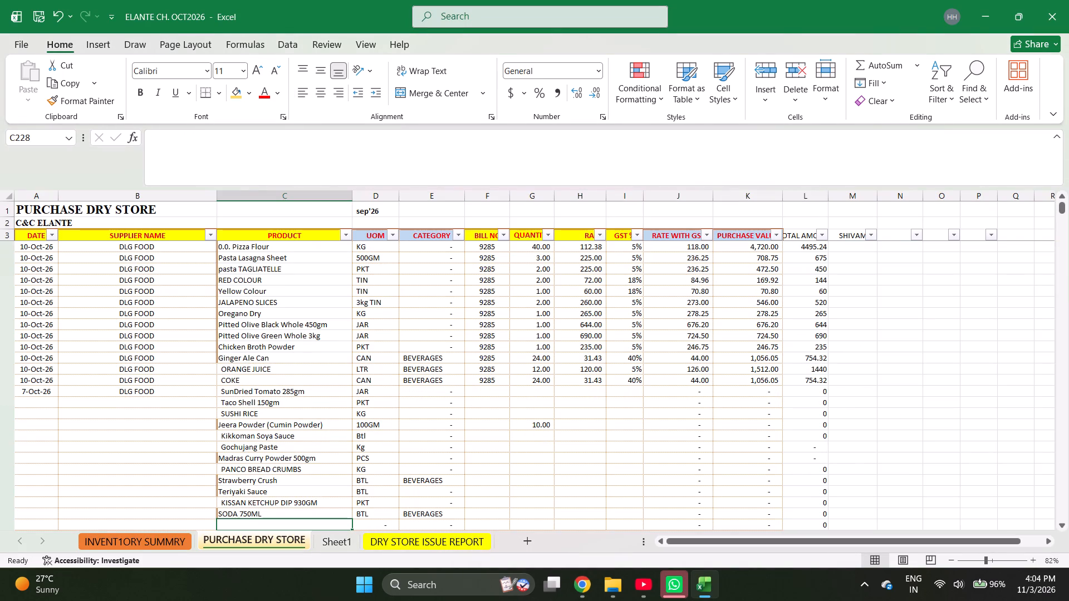
Enter Water Bottle 1Ltr as the product below SODA 750ML.
text(WATER)
key(Return)
Enter 8930 as the bill number for the 7-Oct-26 SunDried Tomato 285gm row.
key(Left)
key(ctrl+Up)
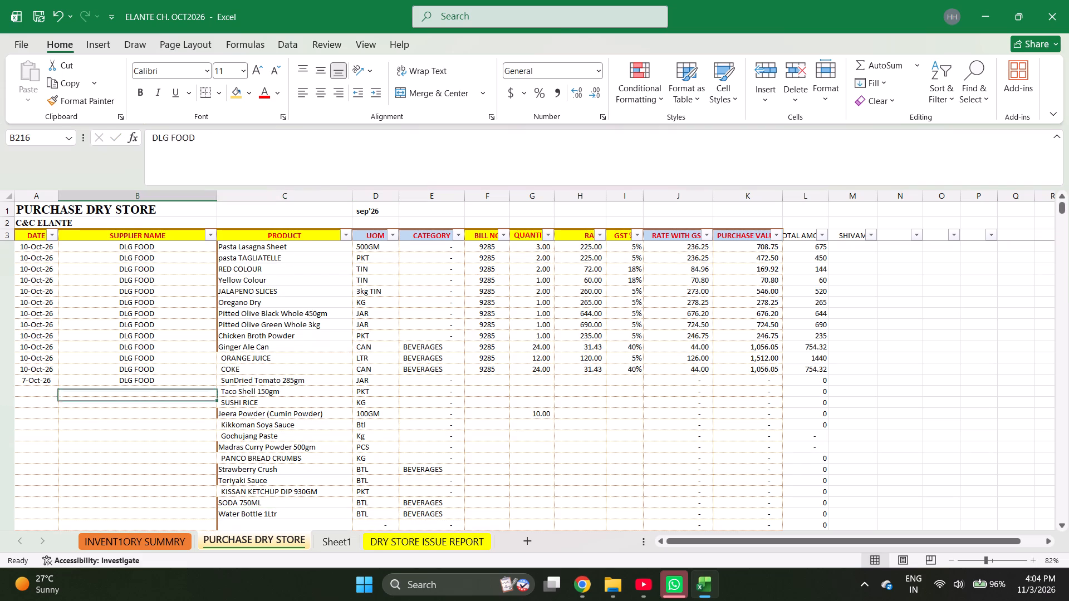
key(Right)
key(ctrl+shift+Down)
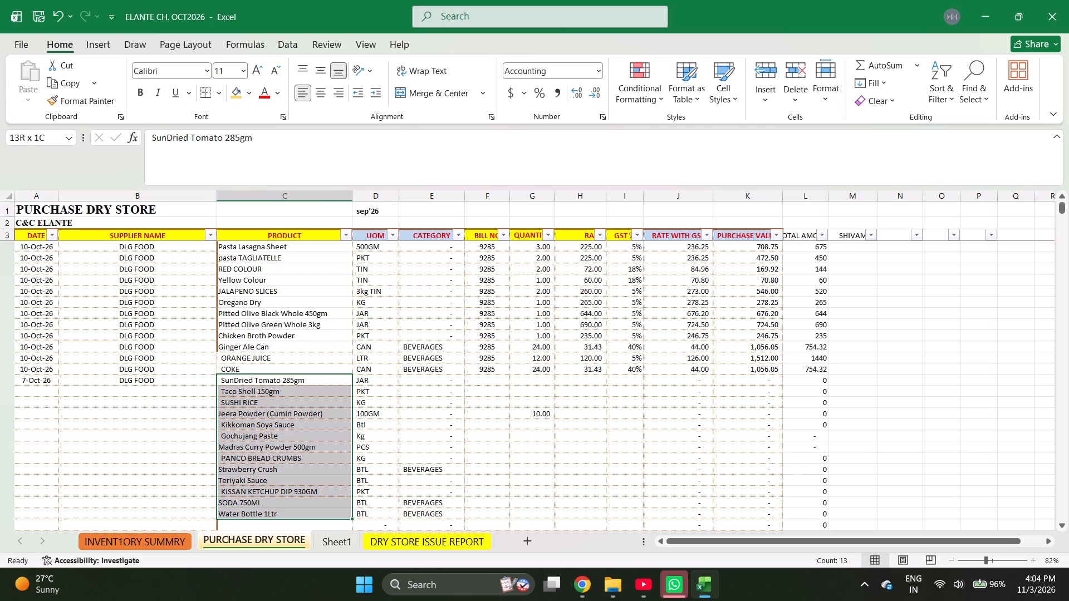
key(Right)
key(Right)
key(Right)
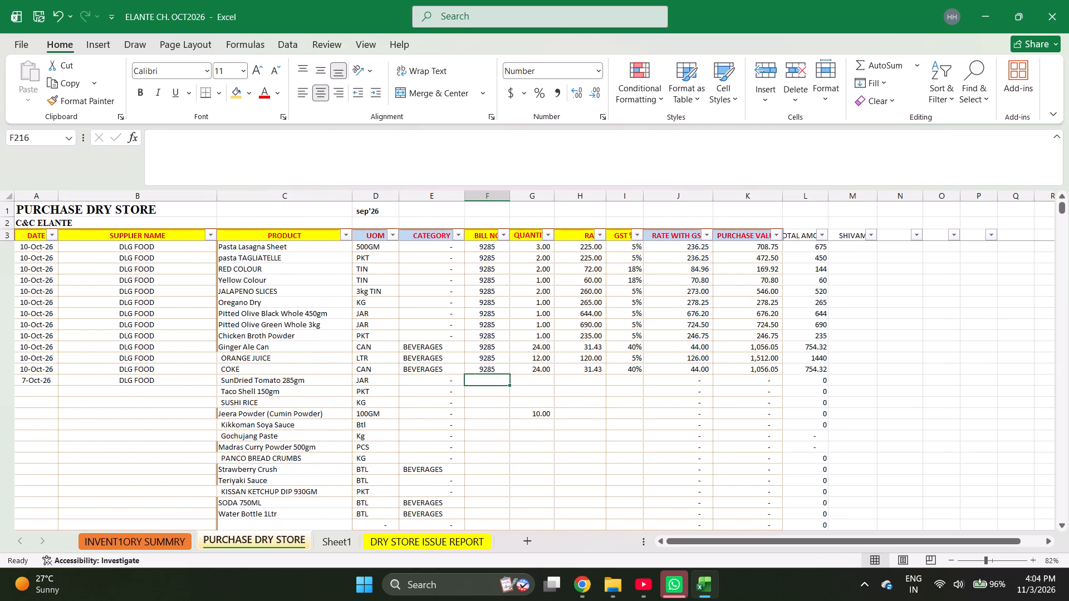
text(8930)
key(Right)
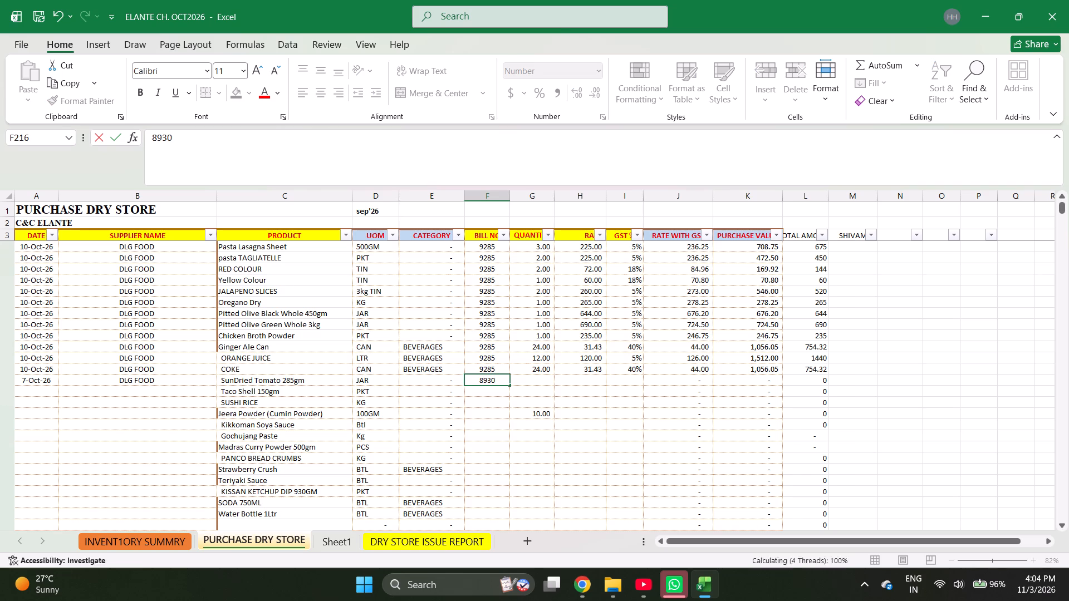
Enter quantities of 12 for SunDried Tomato 285gm, 14 for Taco Shell 150gm and 6 for SUSHI RICE.
text(12)
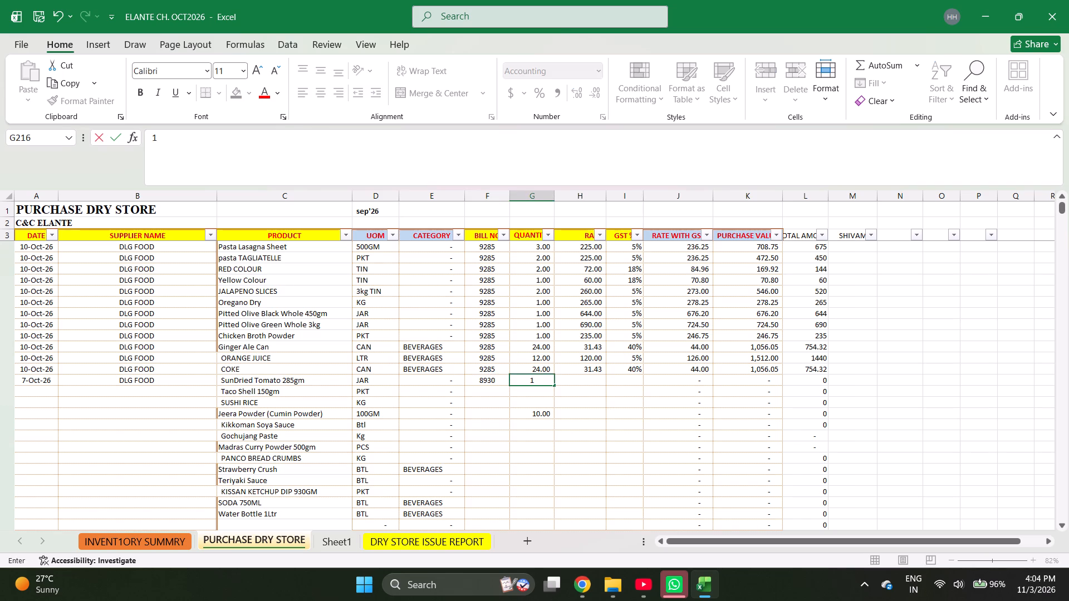
key(Return)
text(14)
key(Return)
key(6)
key(Return)
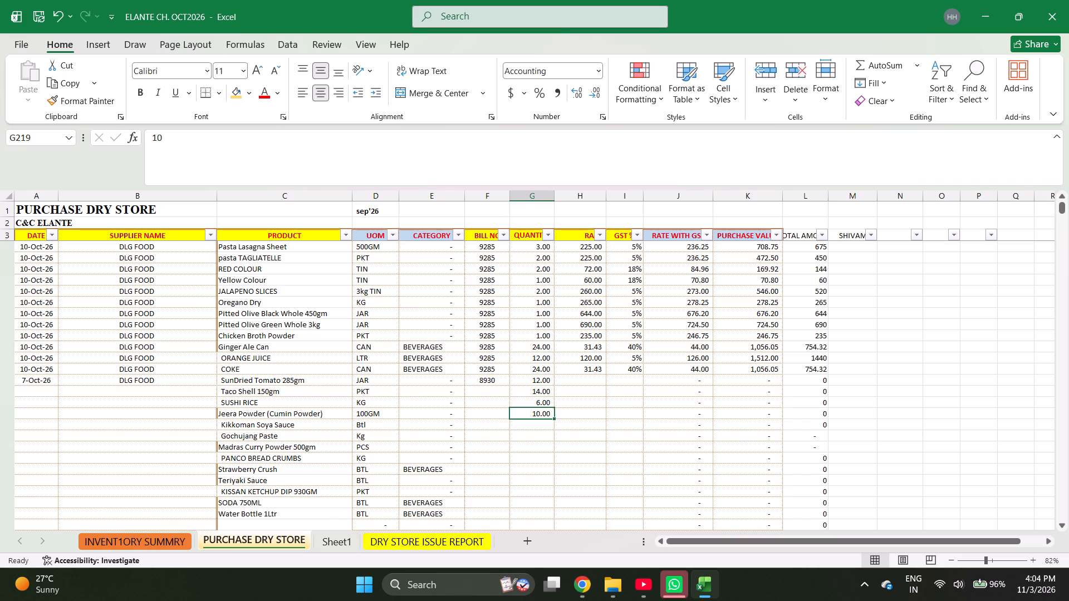
Enter quantities of 2 for Kikkoman Soya Sauce, 1 for Gochujang Paste and 1 for Madras Curry Powder 500gm.
key(Down)
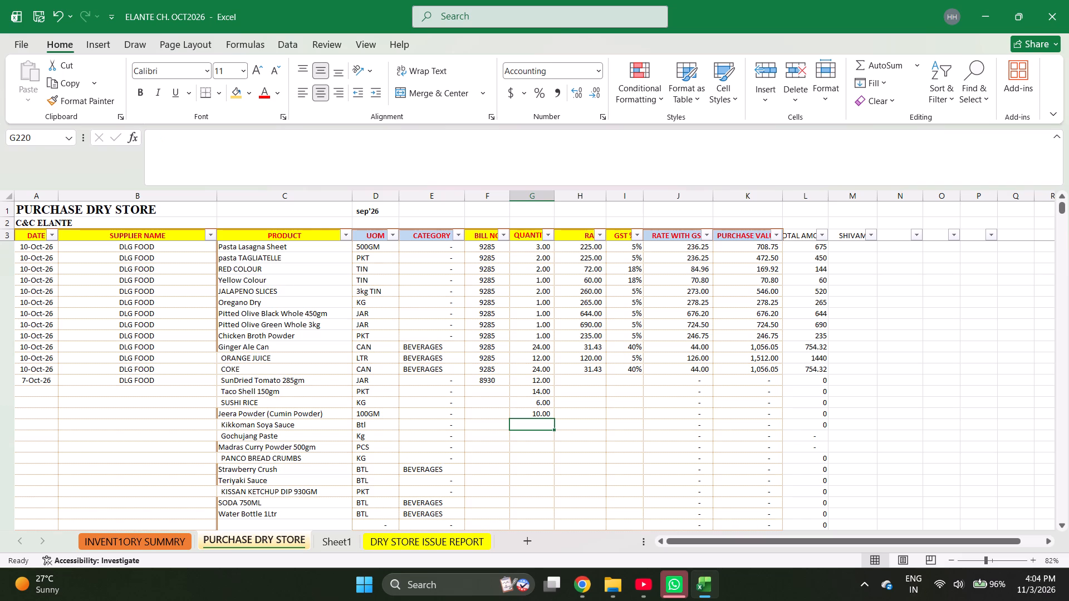
key(2)
key(Return)
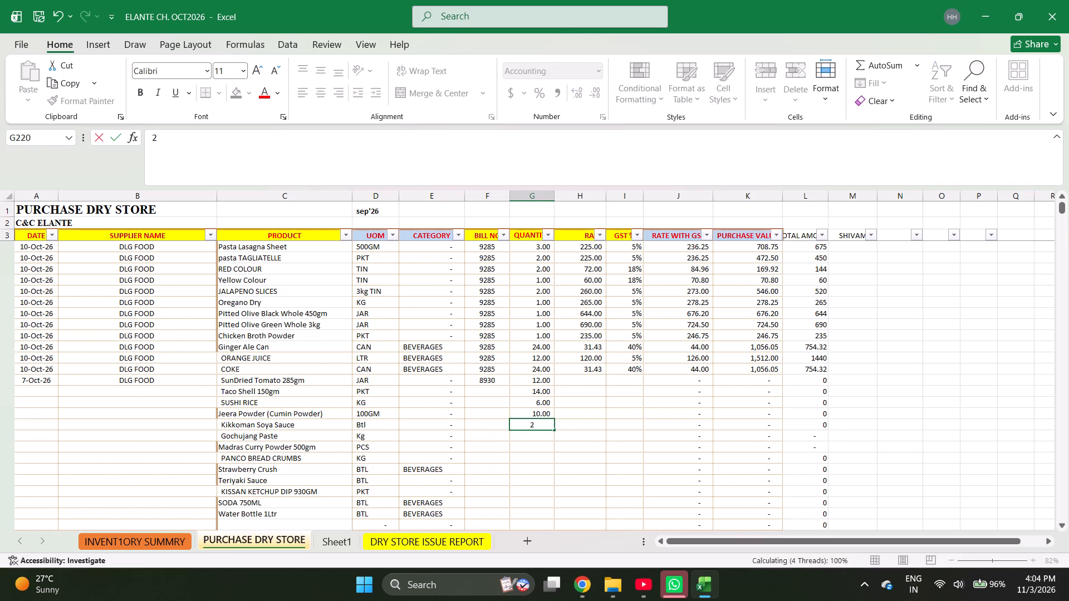
key(1)
key(Return)
key(1)
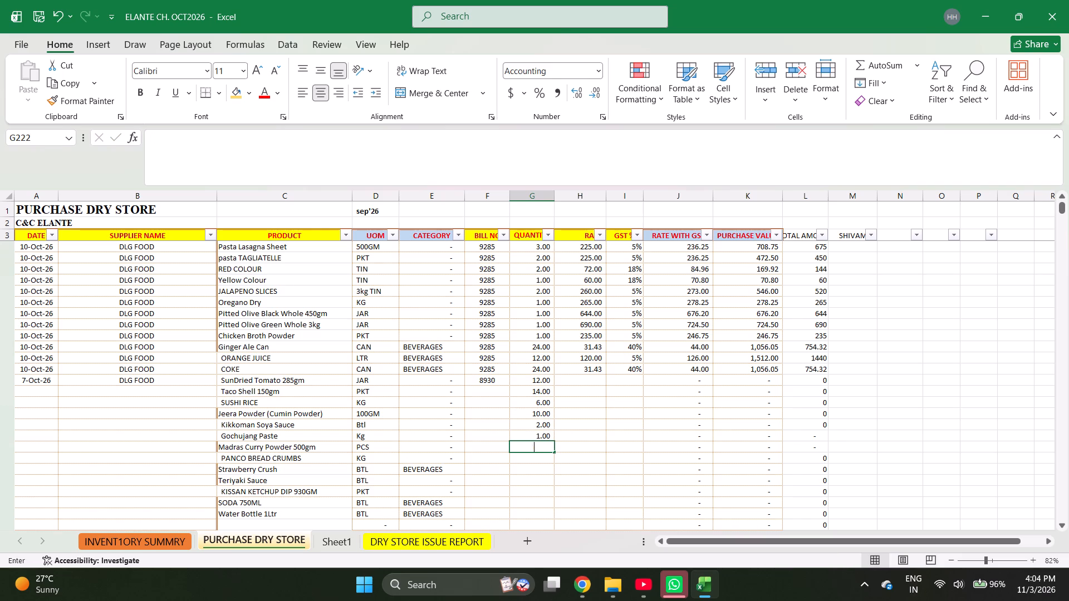
key(Return)
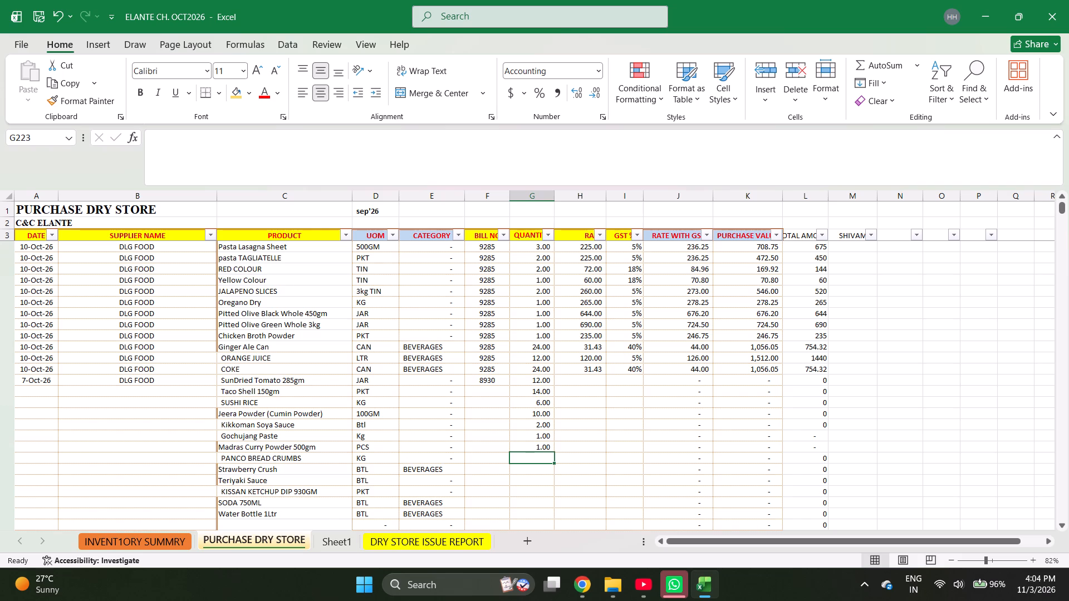
Enter quantities 10, 3, 1, 12, 72 and 36 in order from PANCO BREAD CRUMBS down to Water Bottle 1Ltr.
text(10)
key(Return)
key(3)
key(Return)
key(1)
key(Return)
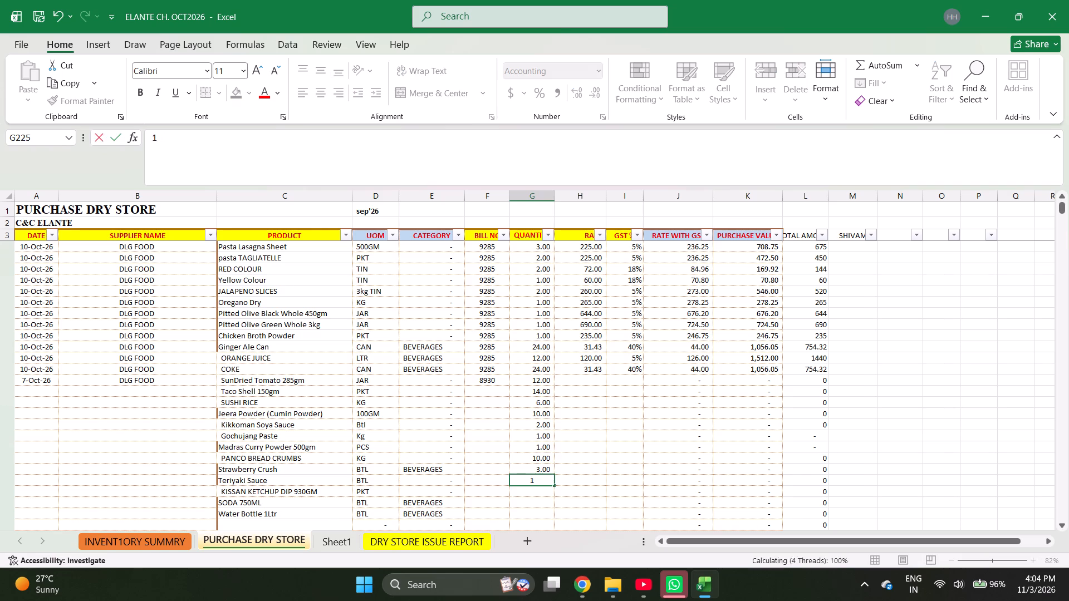
text(12)
key(Return)
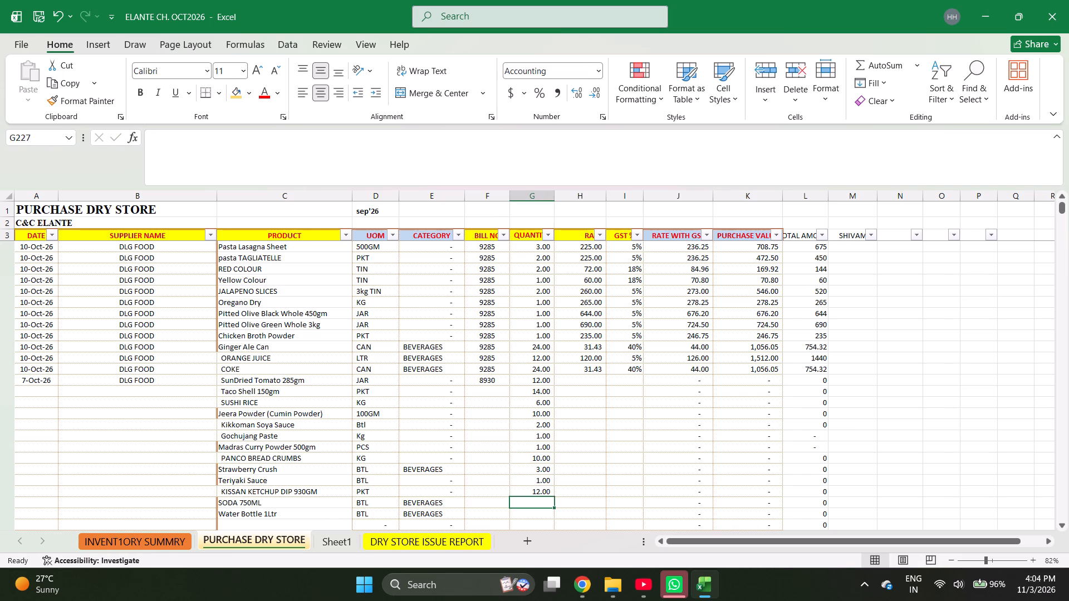
text(72)
key(Return)
text(36)
key(Return)
Enter rates 196, 128.35, 300, 128 and 323.15 in order from SunDried Tomato 285gm down to Kikkoman Soya Sauce.
key(Right)
key(Up)
key(Up)
key(Up)
key(Up)
key(Up)
key(Up)
key(Up)
key(Up)
key(Up)
key(Up)
key(Up)
key(Up)
key(Up)
key(Up)
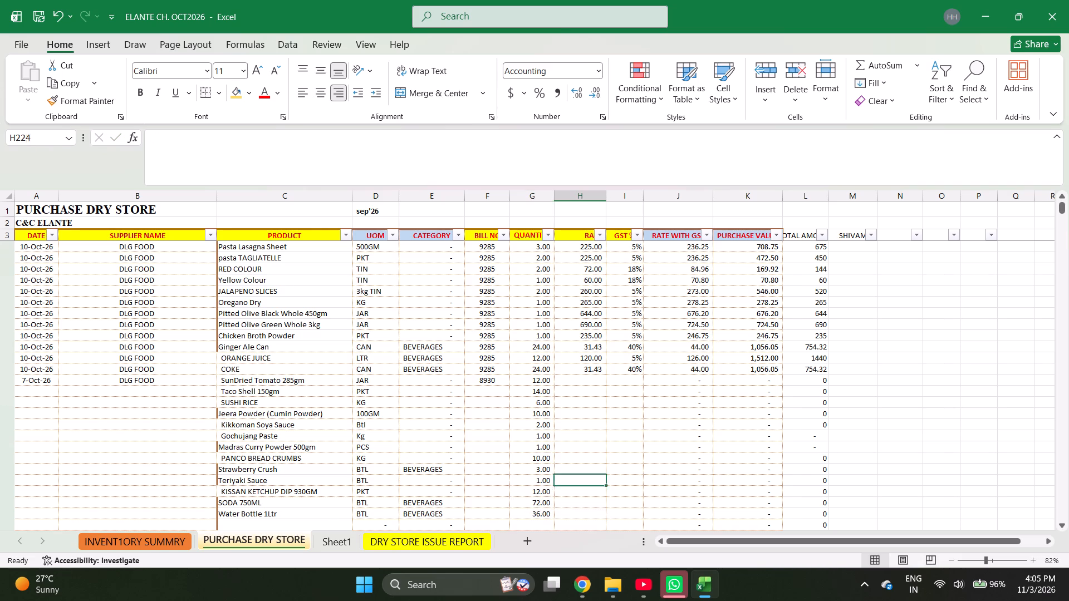
key(Down)
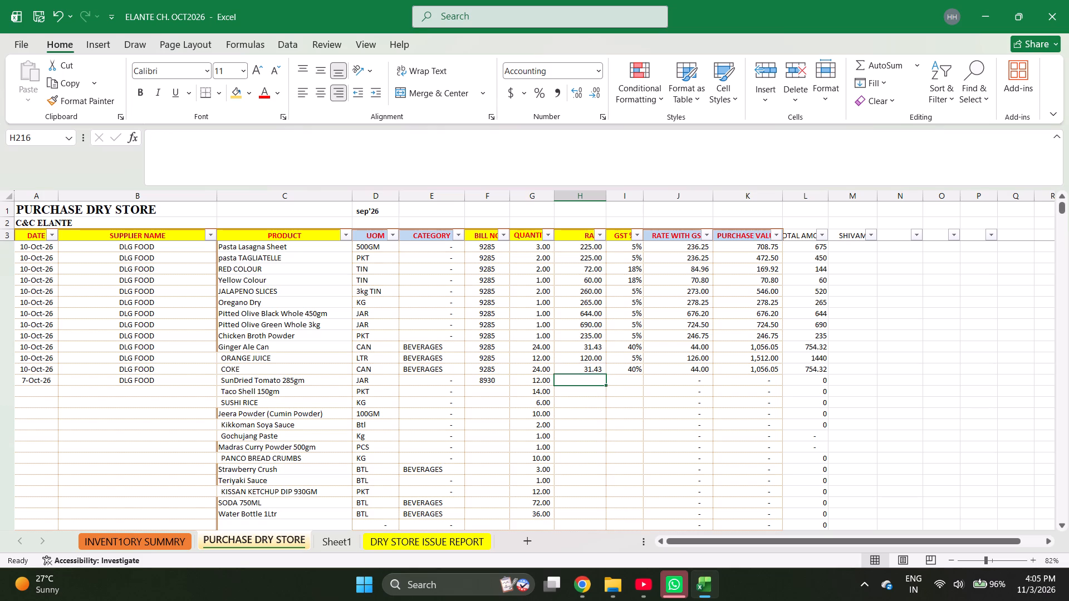
text(196)
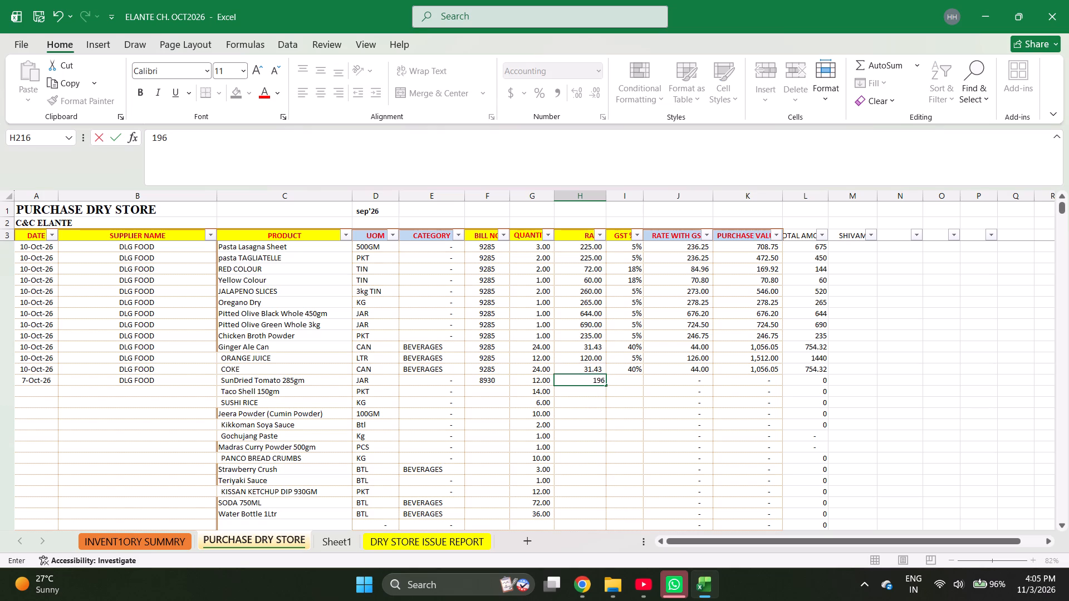
key(Return)
text(18)
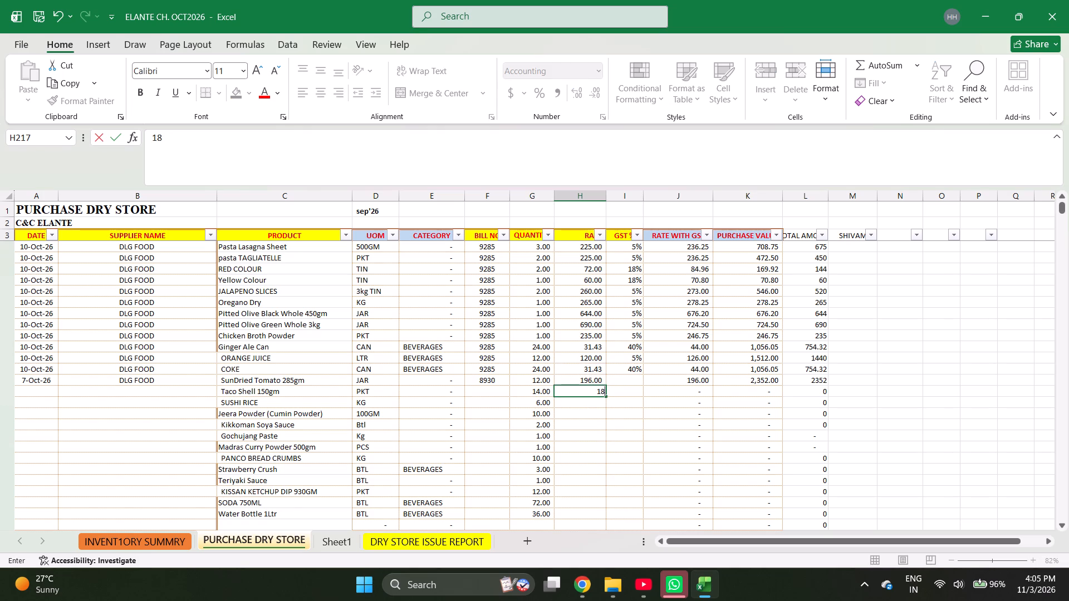
key(Escape)
text(128.35)
key(Return)
text(300)
key(Return)
text(128)
key(Return)
key(2)
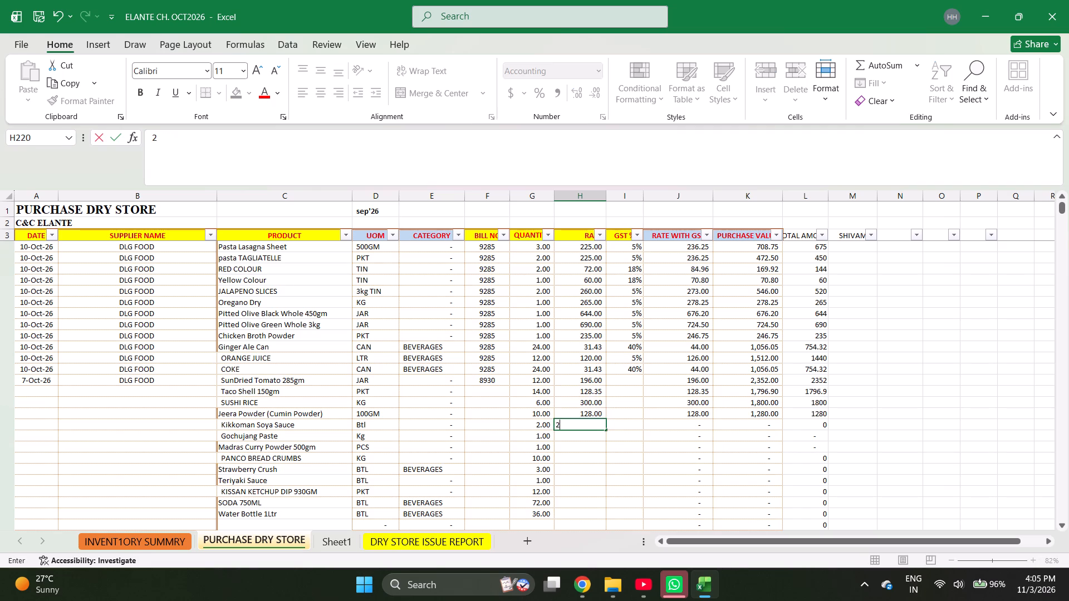
key(Escape)
text(323.15)
key(Return)
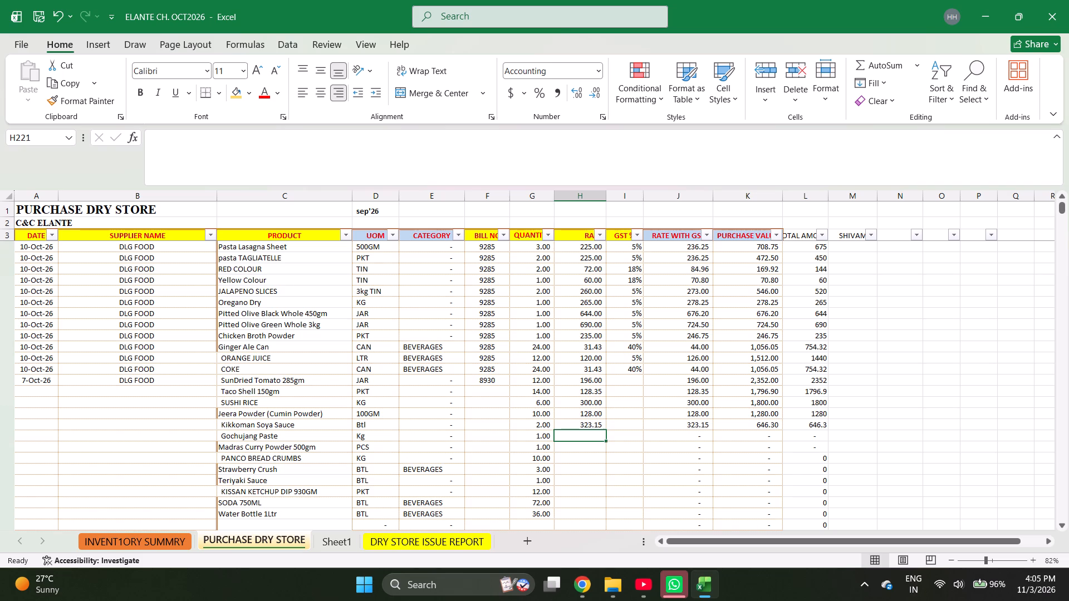
Enter rates of 460 for Gochujang Paste, 345 for Madras Curry Powder, 120 for PANCO BREAD CRUMBS and 200 for Strawberry Crush.
text(460)
key(Return)
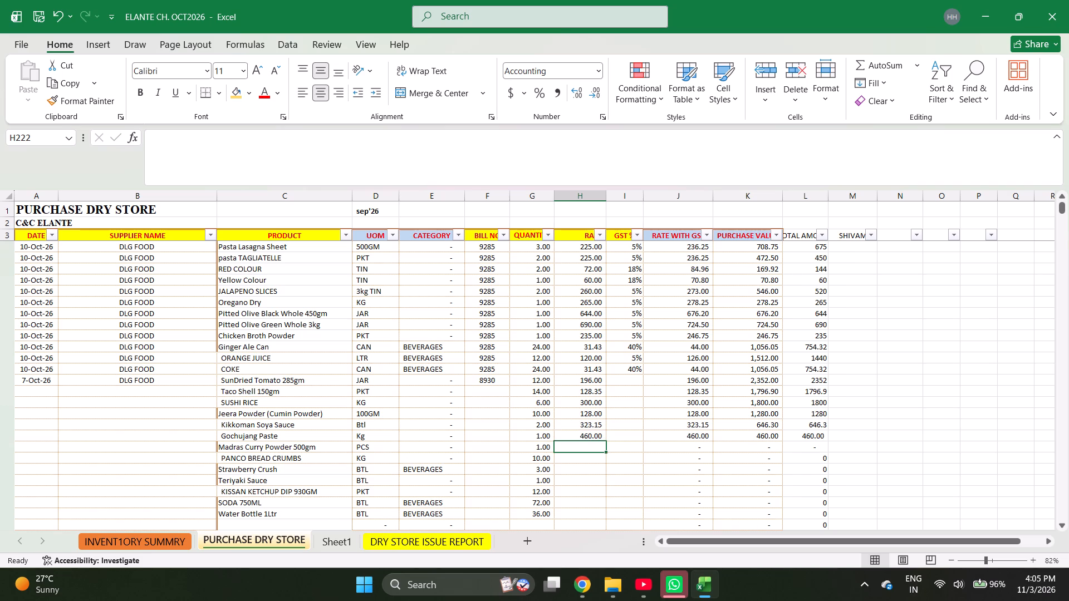
text(345)
key(Return)
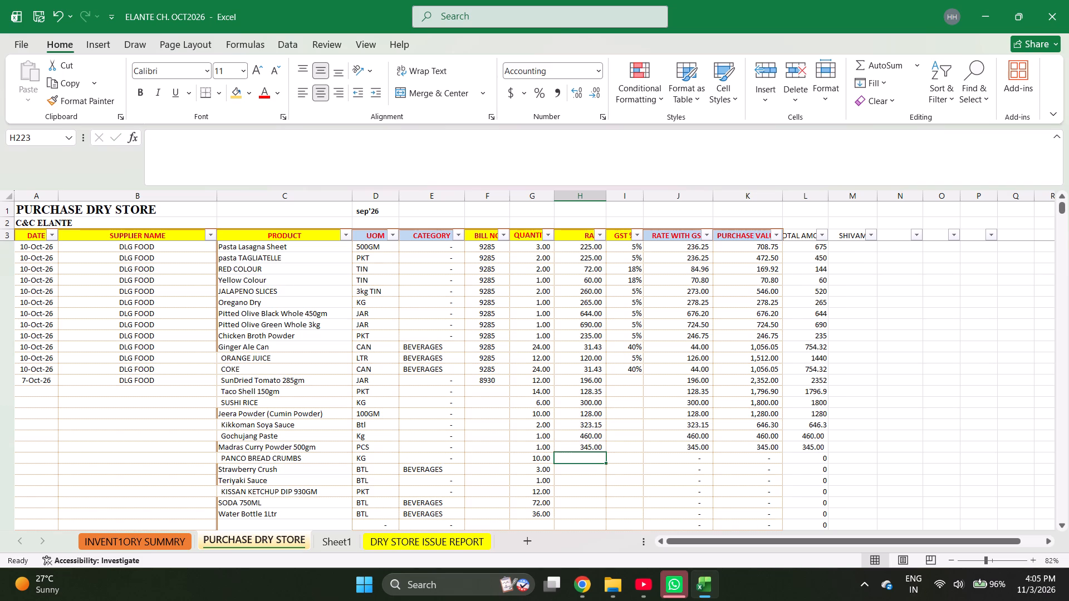
text(120)
key(Return)
text(200)
key(Return)
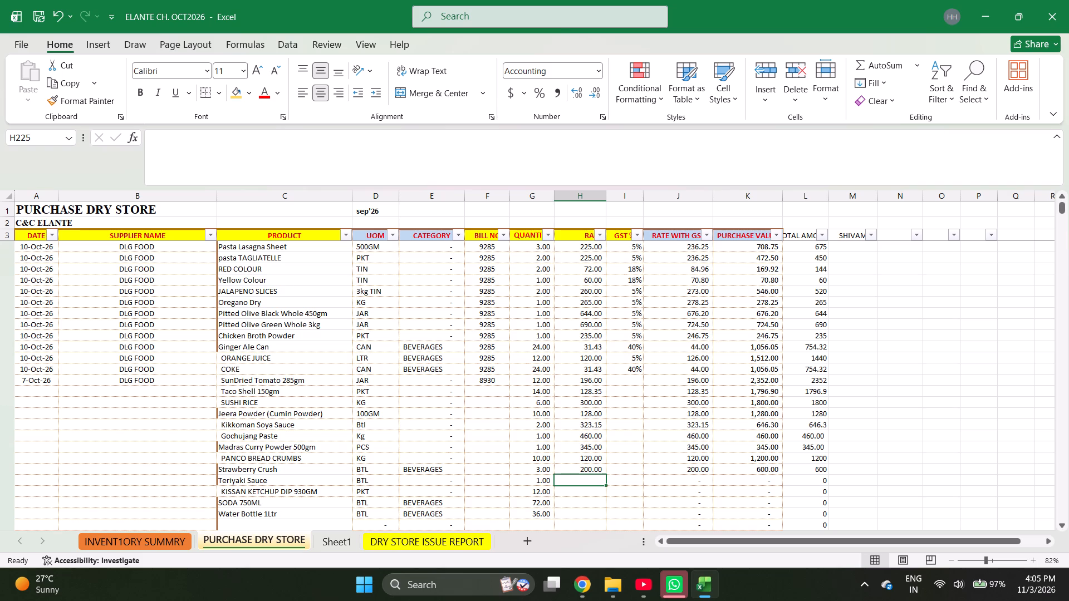
Enter rates of 218 for Teriyaki Sauce, 61.61 for KISSAN KETCHUP DIP 930GM, 13.09 for SODA 750ML and 20.54 for Water Bottle 1Ltr.
text(218)
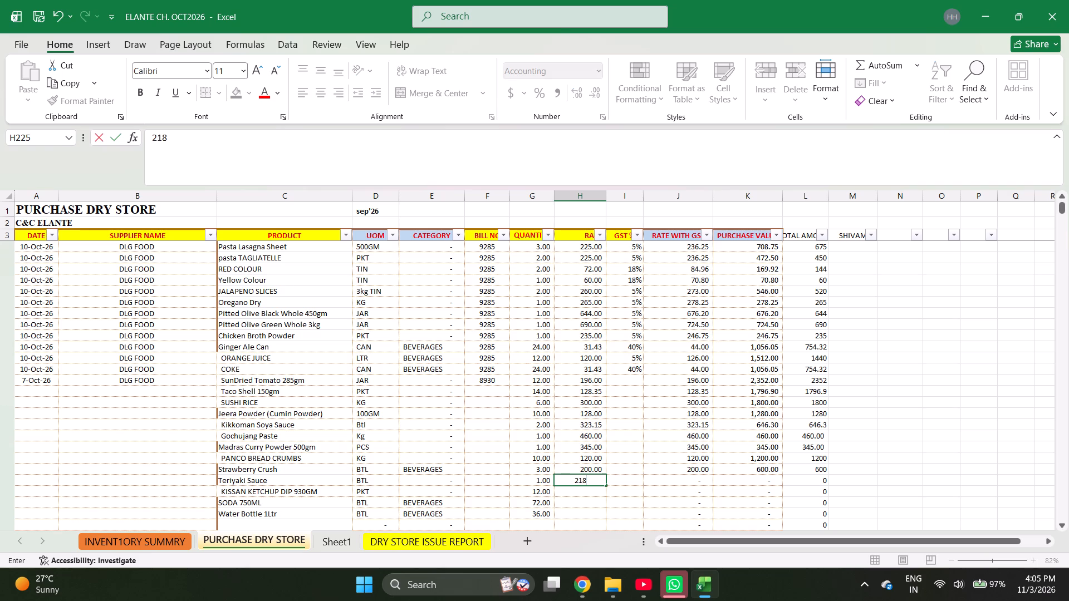
key(Return)
text(616)
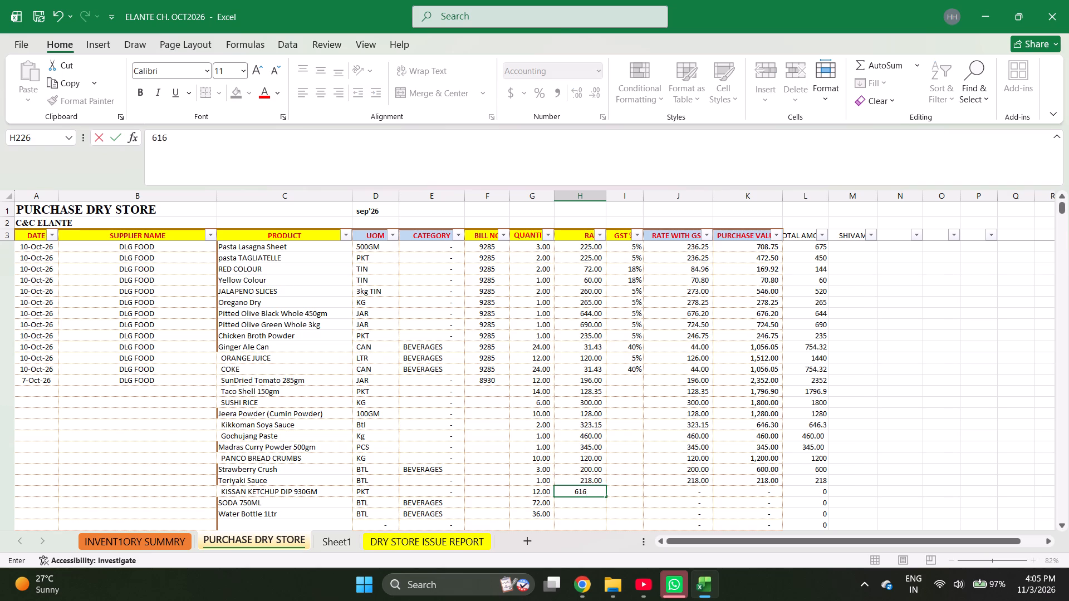
key(BackSpace)
text(.61)
key(Return)
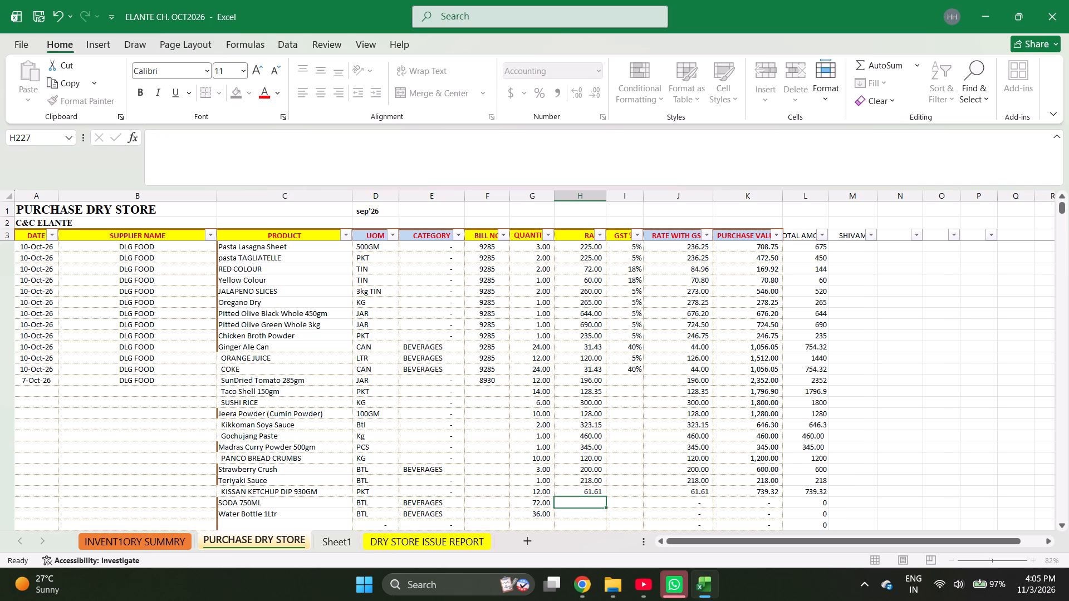
text(13.09)
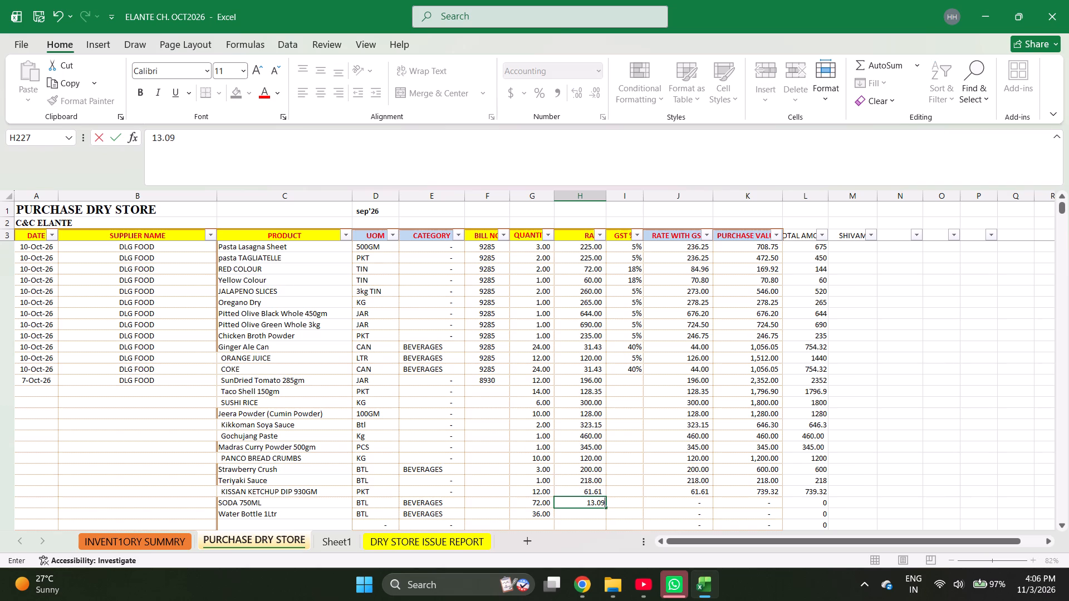
key(Return)
text(20.54)
key(Return)
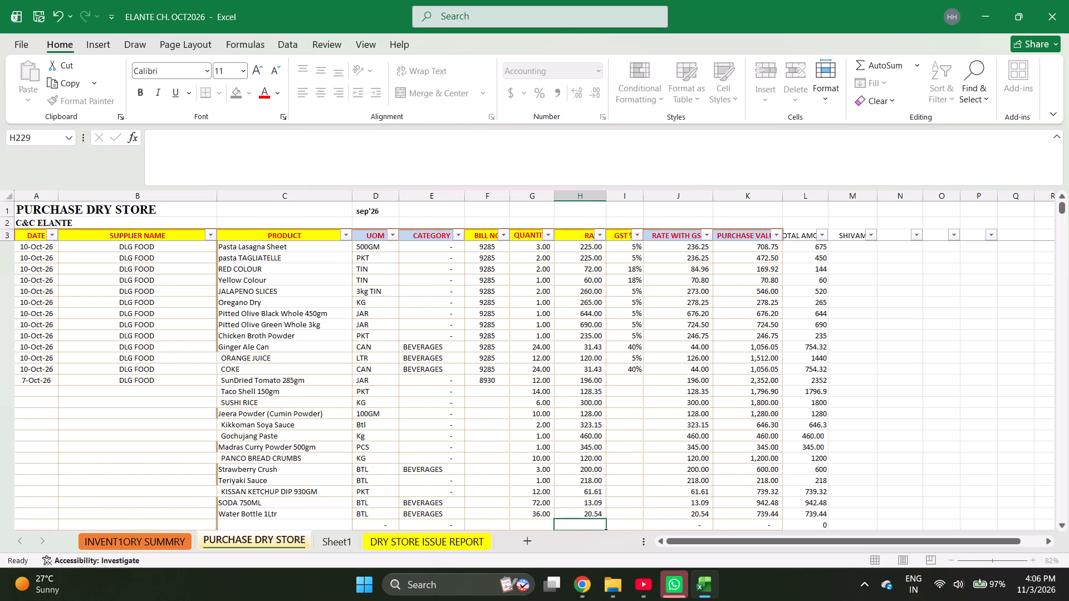
Change the Jeera Powder (Cumin Powder) rate to the formula =128/2.
key(Up)
key(Up)
key(Up)
key(Up)
key(Up)
key(Up)
key(Up)
key(Up)
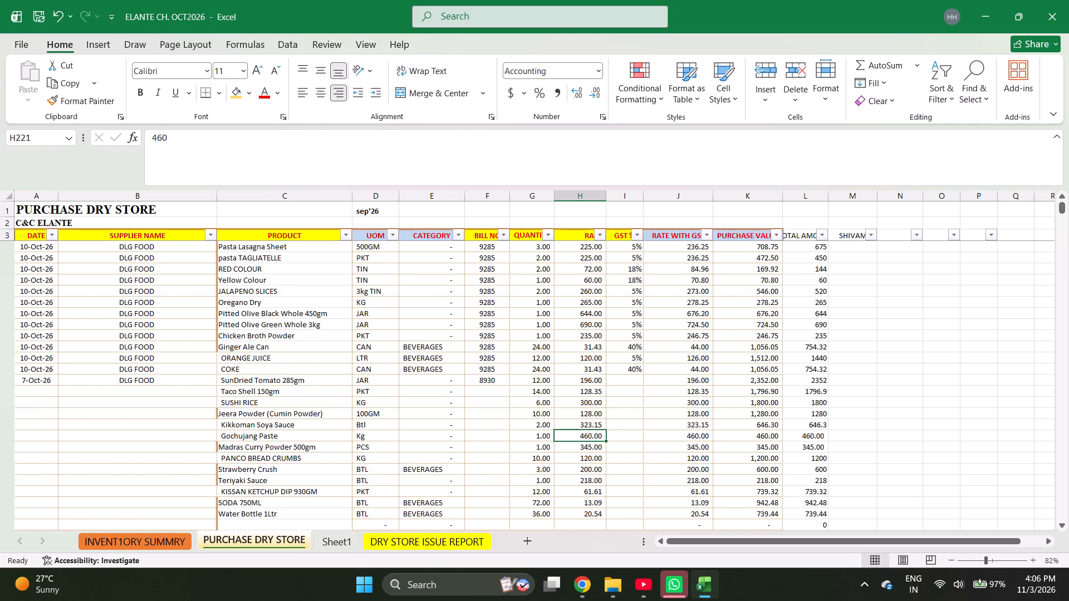
key(Up)
key(Up)
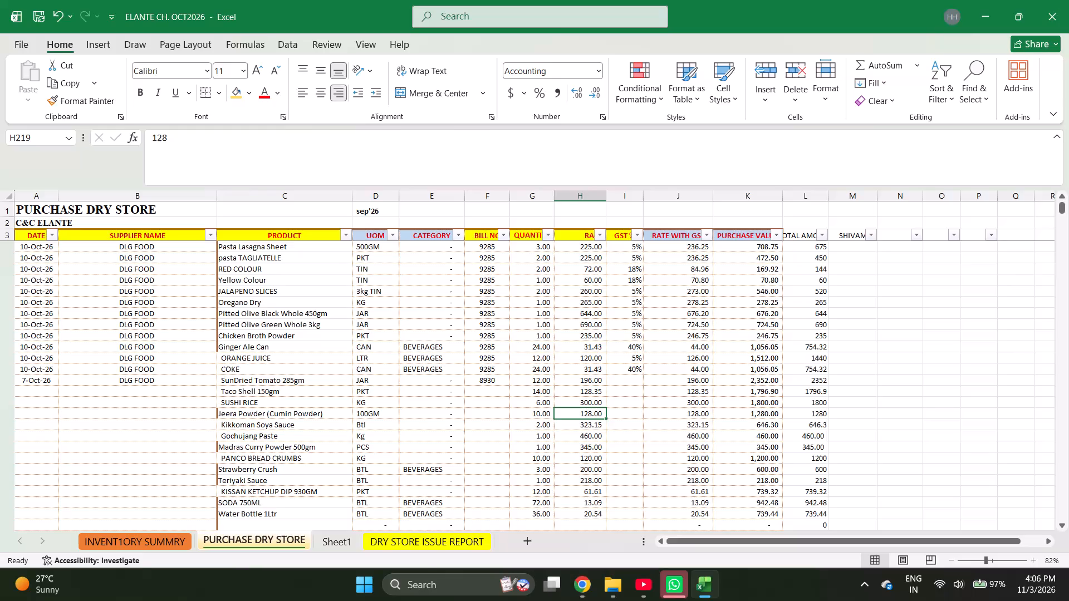
key(equal)
text(128/)
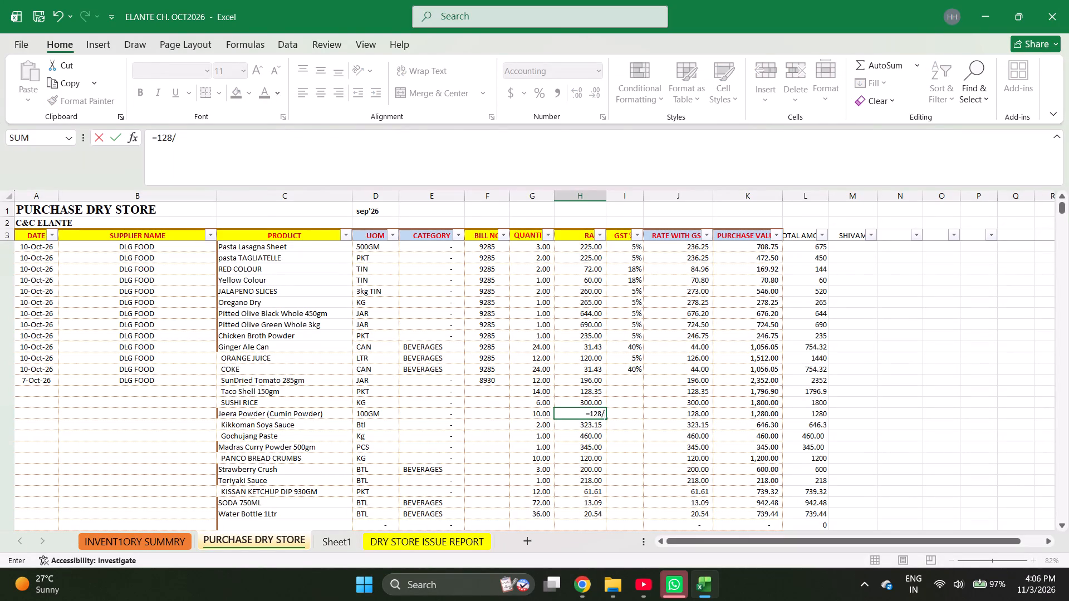
key(2)
key(Return)
key(Up)
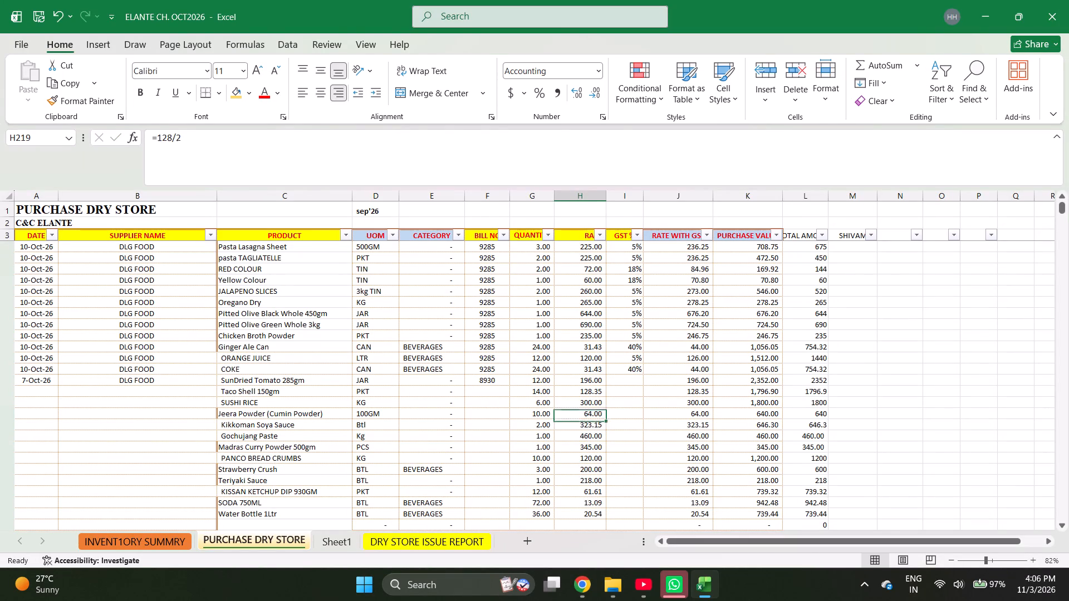
Enter 5% GST for SunDried Tomato 285gm and fill it down to the Water Bottle 1Ltr row.
key(Right)
key(ctrl+Up)
key(Down)
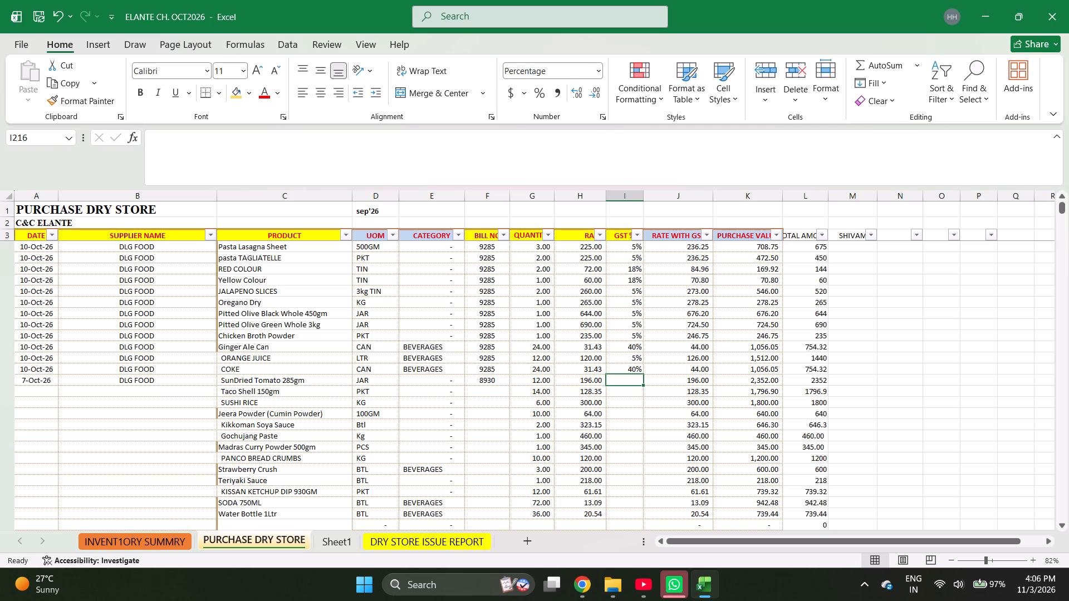
key(5)
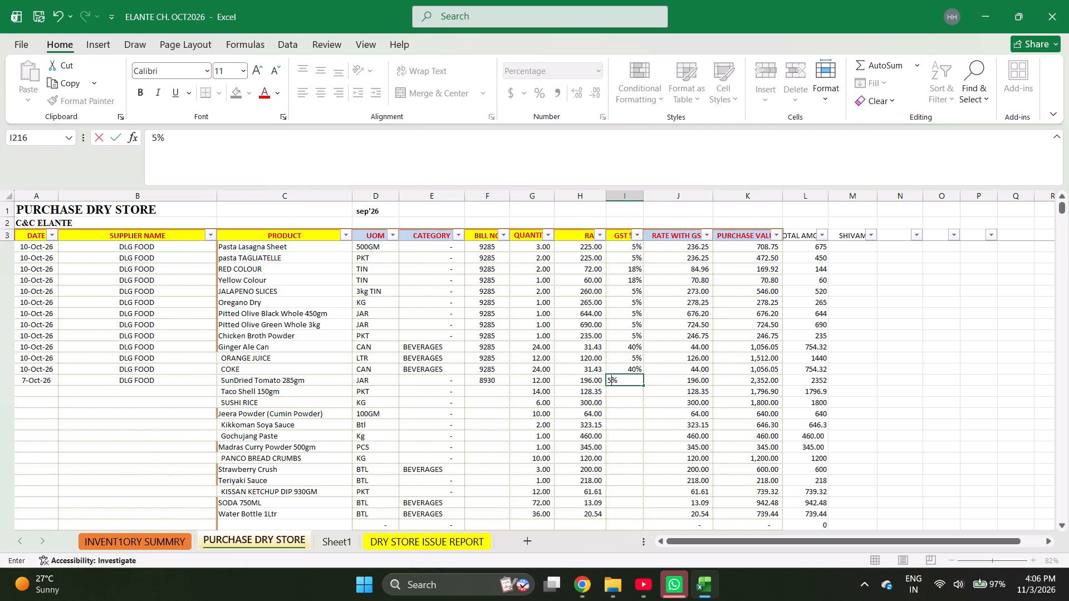
key(shift+Down)
key(shift+Down)
key(shift+Down)
key(shift+Down)
key(shift+Down)
key(shift+Down)
key(shift+Down)
key(shift+Down)
key(shift+Down)
key(shift+Down)
key(shift+Down)
key(shift+Down)
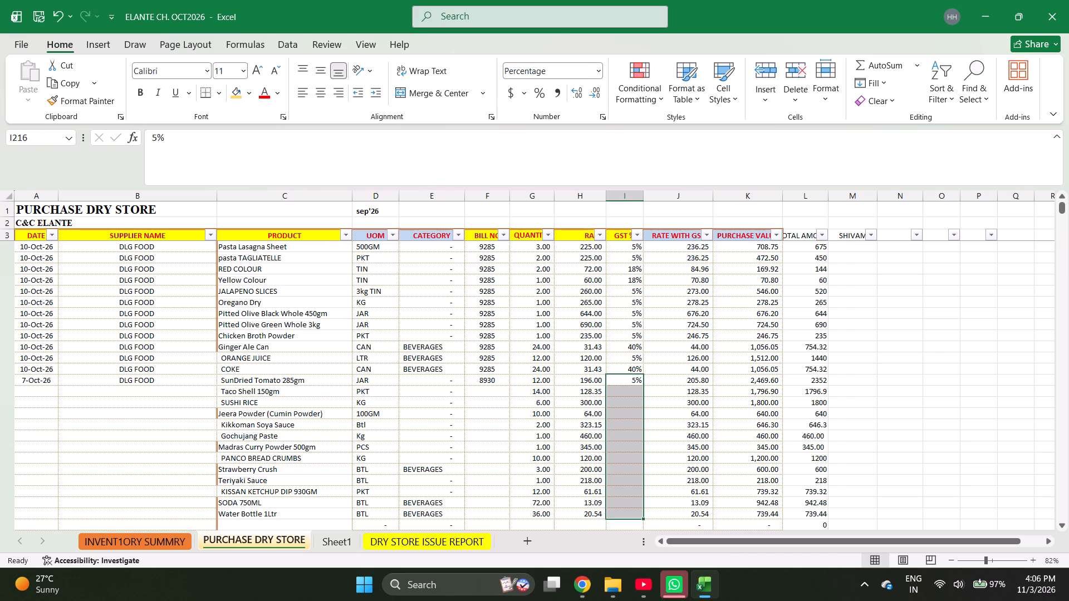
key(ctrl+d)
Fill the 7-Oct-26 date and DLG FOOD supplier down from the SunDried Tomato row to the Water Bottle 1Ltr row.
key(ctrl+Left)
key(shift+Right)
key(shift+Down)
key(shift+Down)
key(shift+Down)
key(shift+Down)
key(shift+Down)
key(shift+Down)
key(shift+Down)
key(shift+Down)
key(shift+Down)
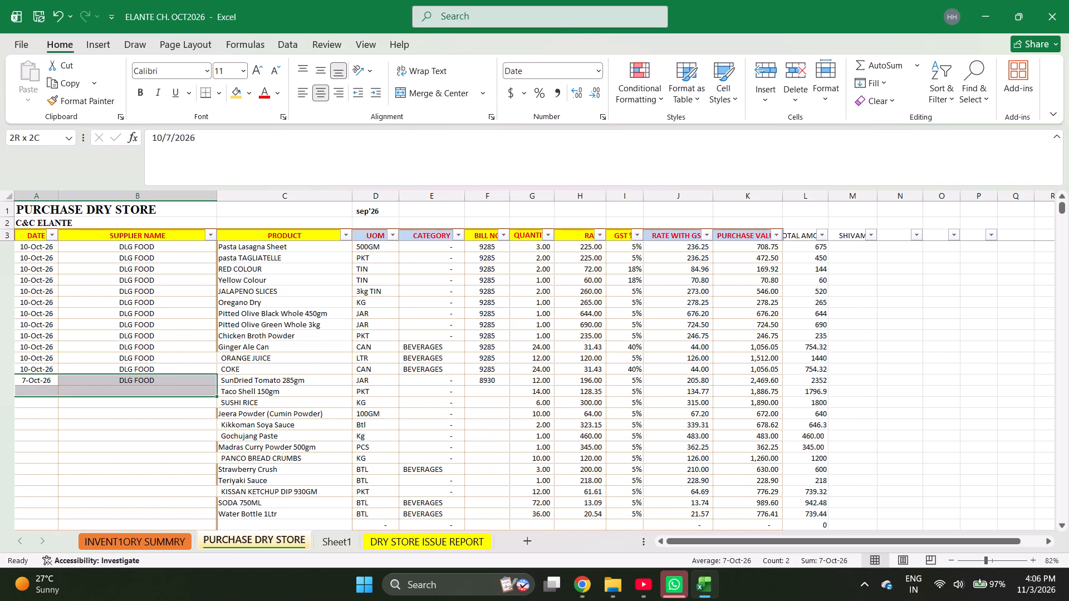
key(shift+Down)
key(shift+Down)
key(shift+Down)
key(ctrl+d)
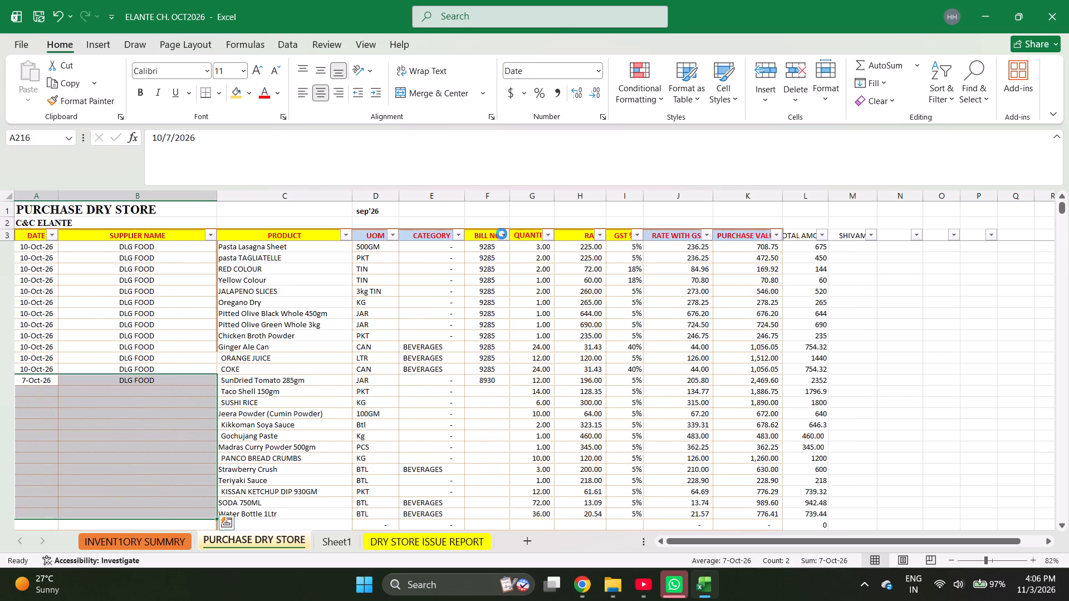
Fill bill number 8930 down from the SunDried Tomato 285gm row to the Water Bottle 1Ltr row.
key(ctrl+Right)
key(Down)
key(ctrl+Left)
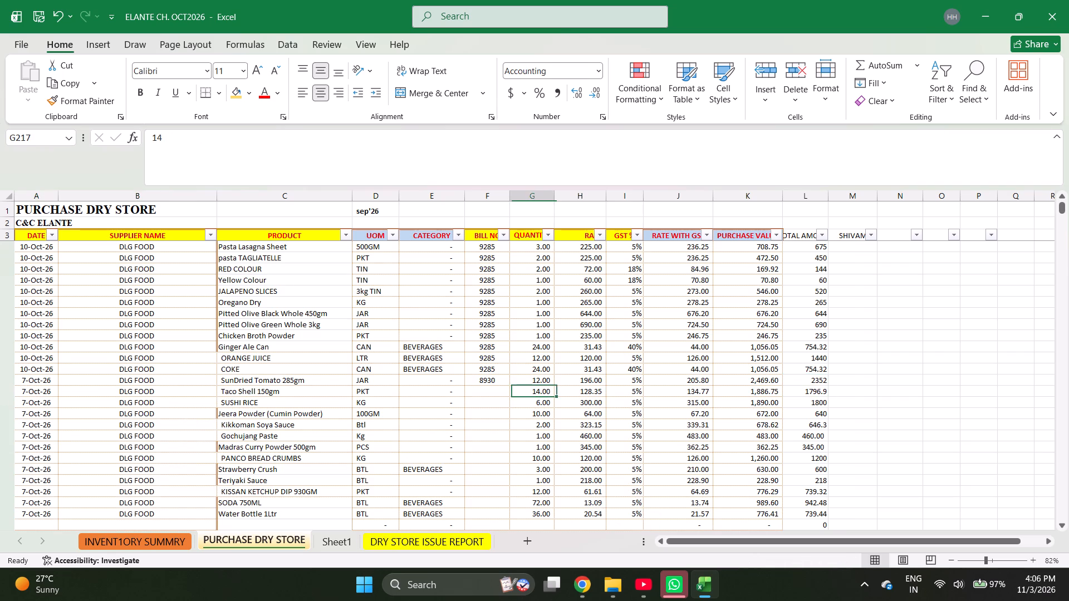
key(Up)
key(Left)
key(shift+Down)
key(shift+Down)
key(shift+Down)
key(shift+Down)
key(shift+Down)
key(shift+Down)
key(shift+Down)
key(shift+Down)
key(shift+Down)
key(shift+Down)
key(shift+Down)
key(shift+Down)
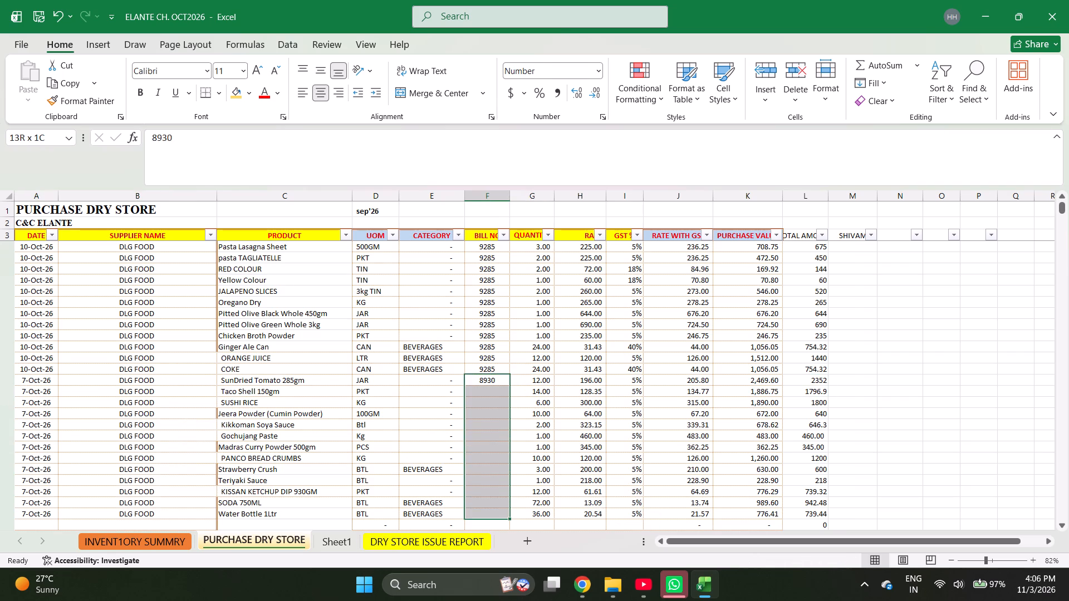
key(ctrl+d)
Select the purchase values from SunDried Tomato 285gm to Water Bottle 1Ltr to check the total of bill 8930.
key(ctrl+Right)
key(Left)
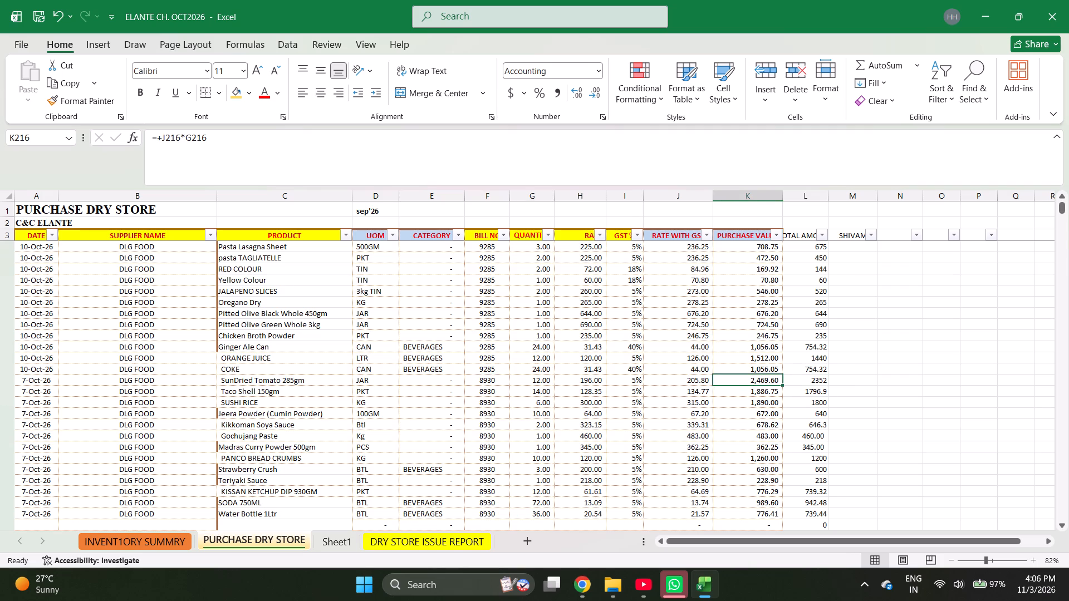
key(shift+Down)
key(shift+Down)
key(shift+Down)
key(shift+Down)
key(shift+Down)
key(shift+Down)
key(shift+Down)
key(shift+Down)
key(shift+Down)
key(shift+Down)
key(shift+Down)
key(shift+Down)
key(shift+Down)
key(shift+Down)
key(shift+Down)
key(shift+Up)
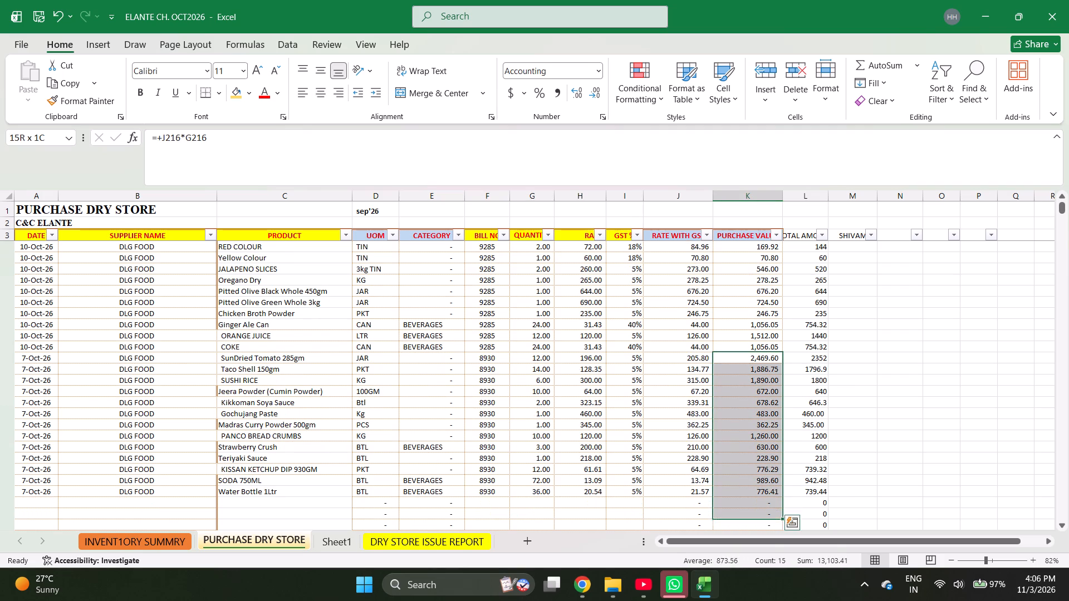
key(shift+Up)
key(shift+Up)
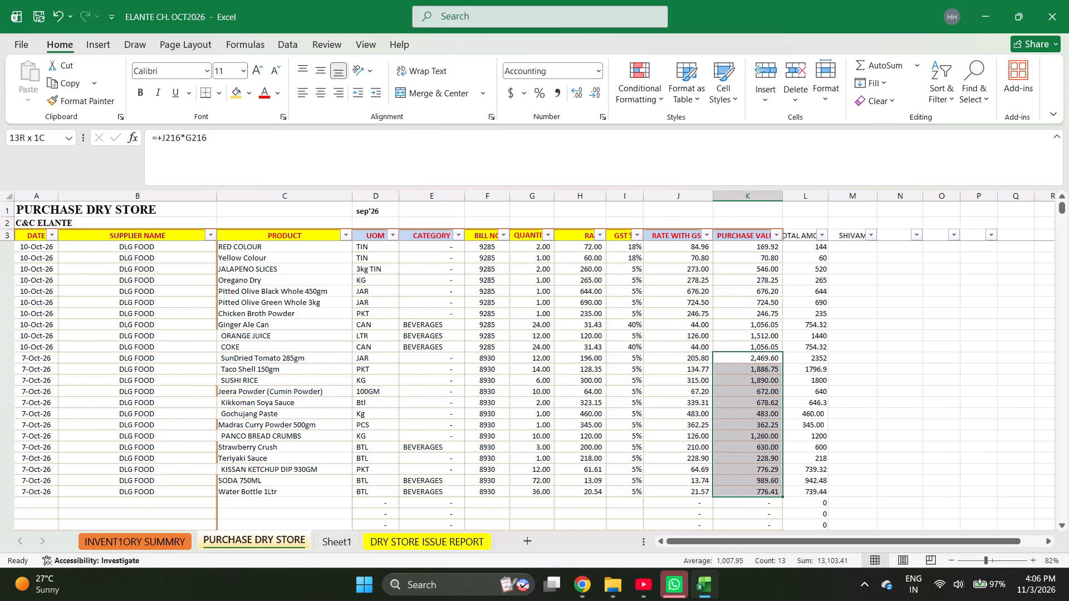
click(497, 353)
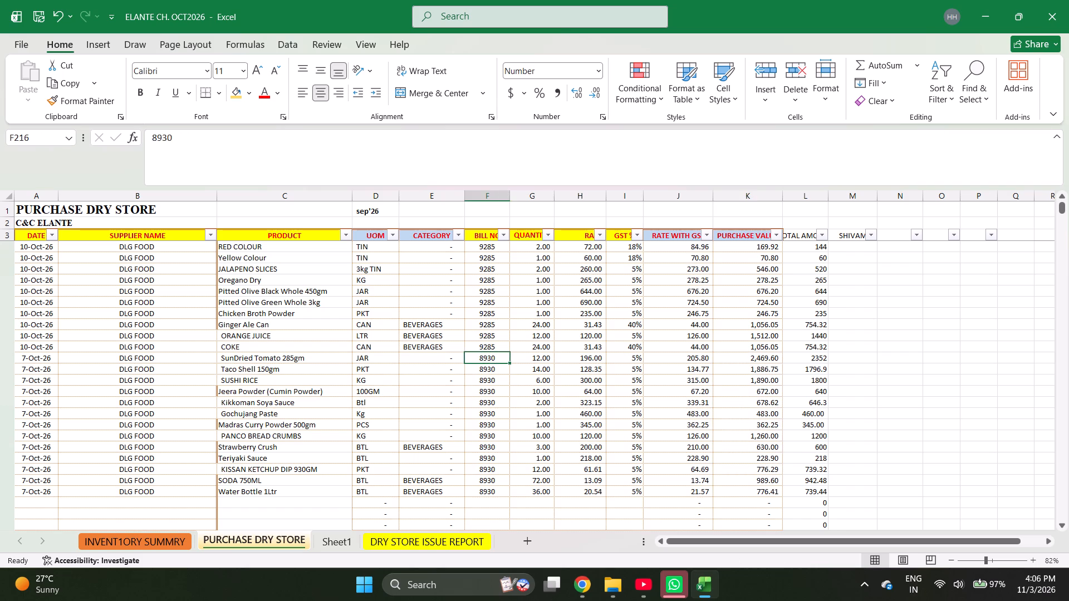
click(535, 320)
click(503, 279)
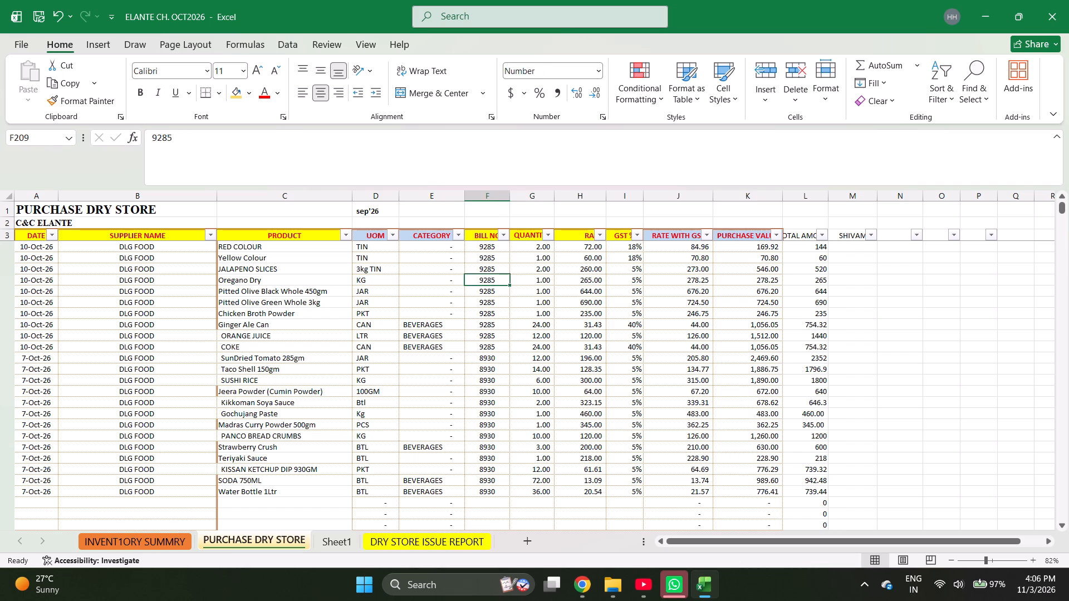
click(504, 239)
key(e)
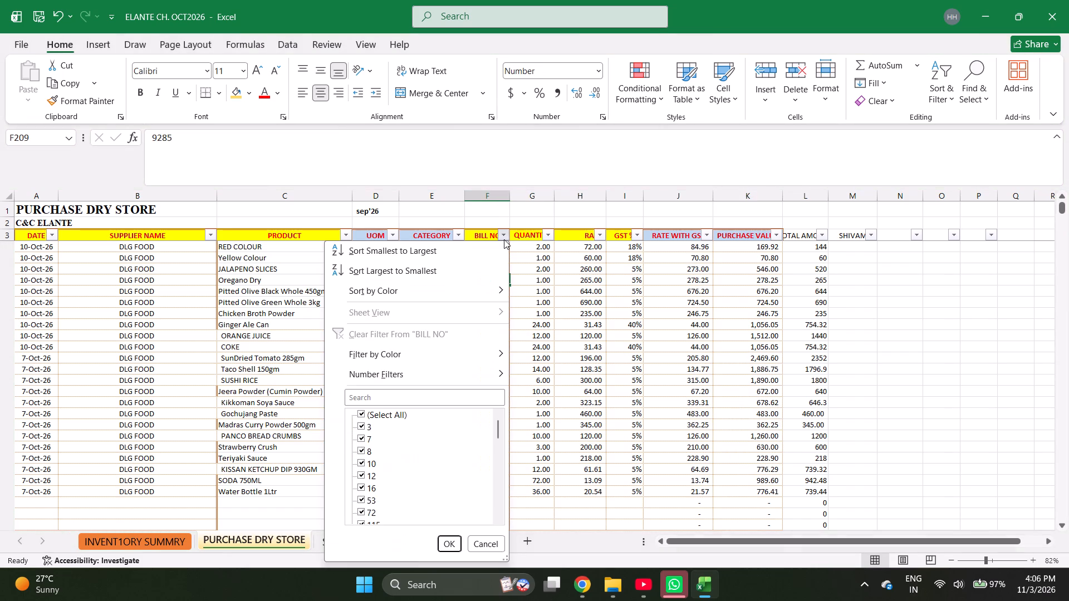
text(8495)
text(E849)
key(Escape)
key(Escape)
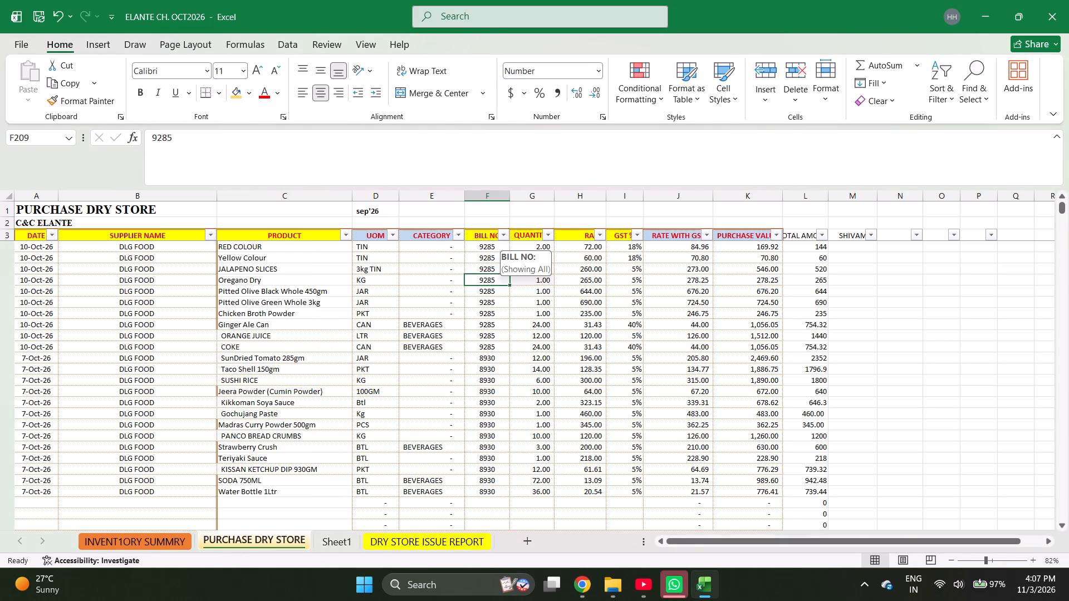
Look through the recorded purchase entries from the top of the sheet down to the empty rows after bill 8930.
key(ctrl+Left)
key(ctrl+Down)
key(Down)
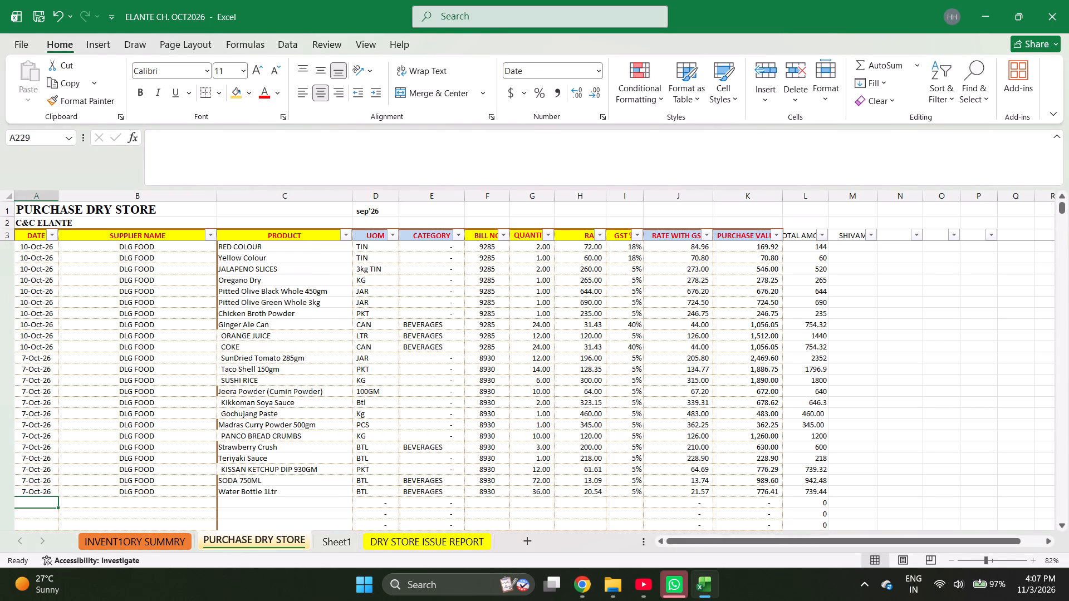
key(ctrl+Up)
key(ctrl+Up)
key(Up)
key(Up)
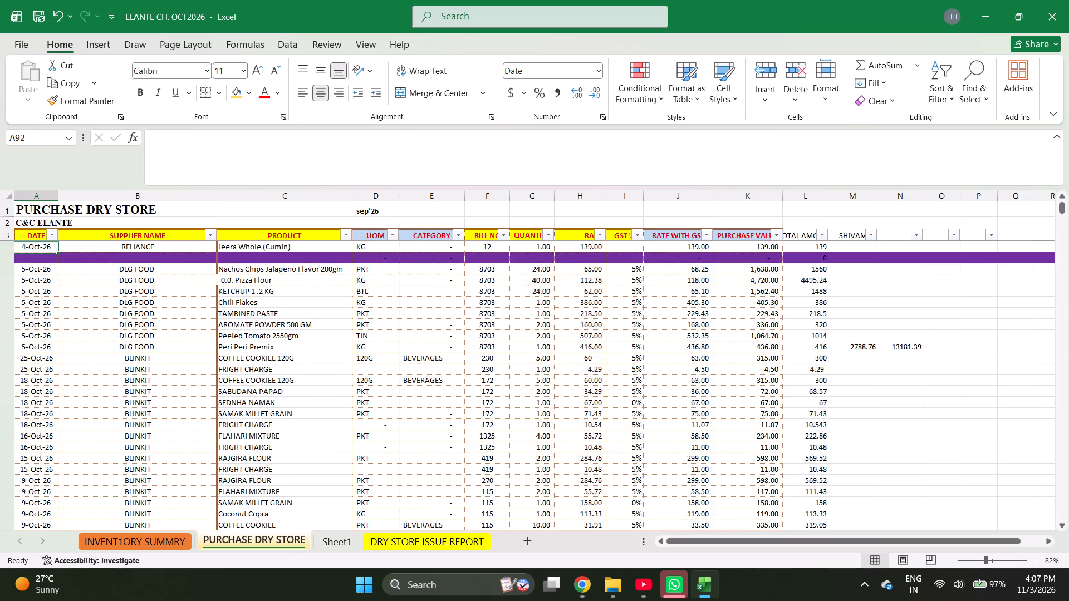
key(Up)
key(ctrl+Up)
key(Down)
key(Down)
key(Down)
key(Down)
key(Down)
key(Down)
key(Down)
key(Down)
key(Down)
key(Down)
key(Down)
key(Down)
key(Down)
key(Down)
key(Down)
key(Down)
key(Down)
key(Down)
key(Down)
key(Down)
key(Down)
key(Down)
key(Down)
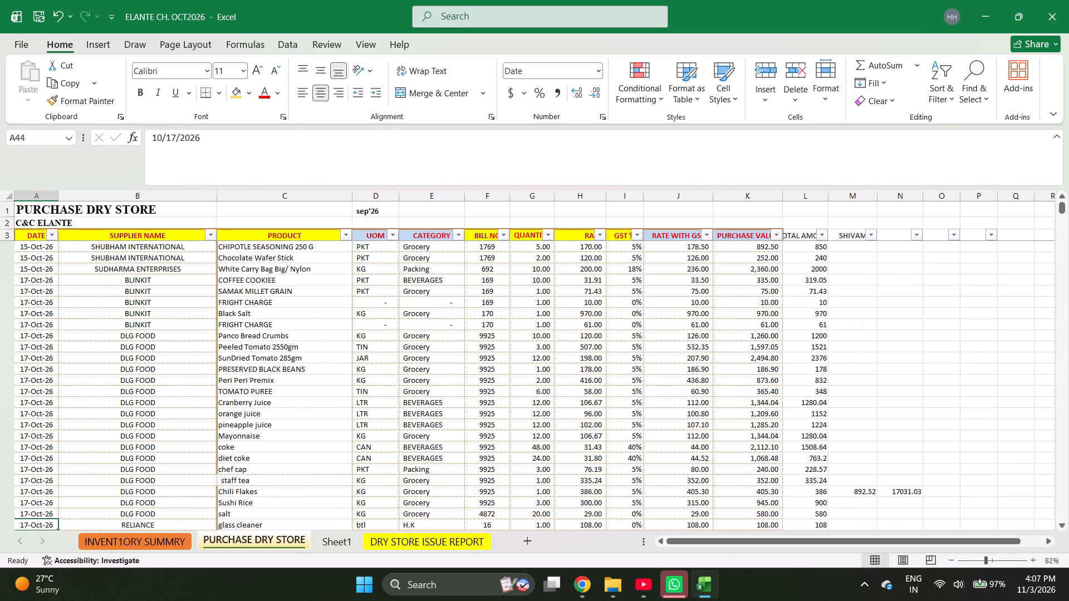
key(Down)
key(Down)
key(Down)
key(Down)
key(Down)
key(Down)
key(Down)
key(Down)
key(Down)
key(Down)
key(Down)
key(Down)
key(Down)
key(Down)
key(Down)
key(Down)
key(Down)
key(Down)
key(Down)
key(Down)
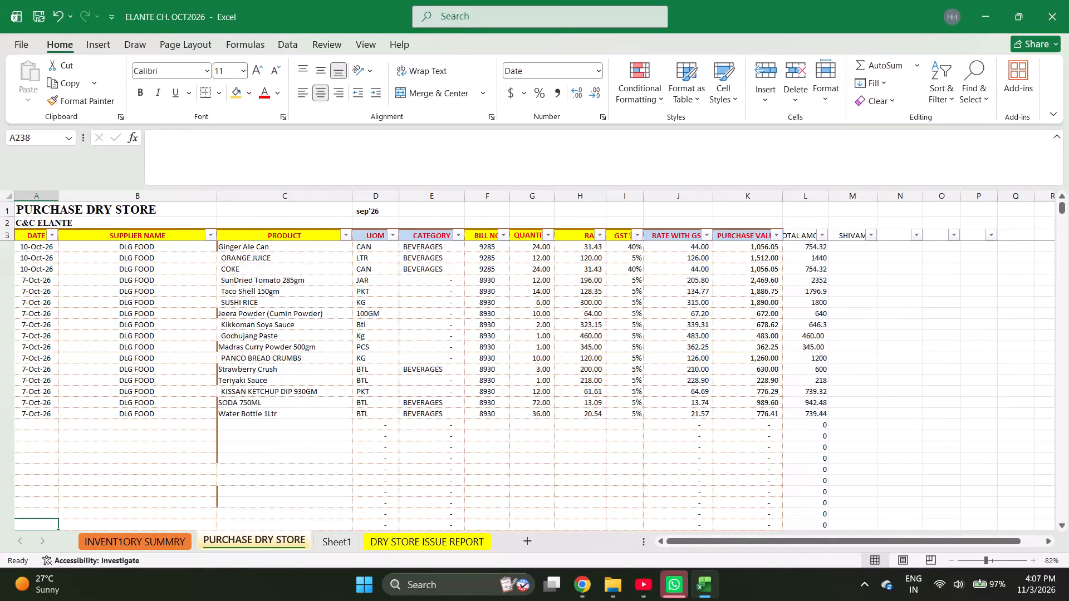
In the first empty row below Water Bottle 1Ltr, enter the date 10-3-2026 and copy down the supplier DLG FOOD.
key(Up)
key(ctrl+Up)
key(Down)
text(10-)
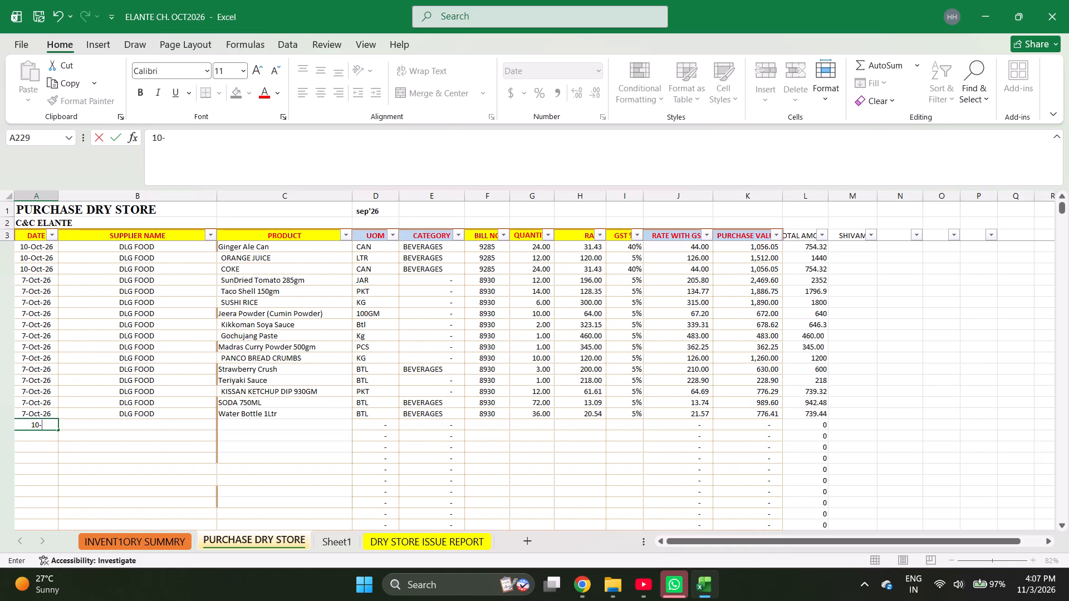
text(3-2026)
key(Right)
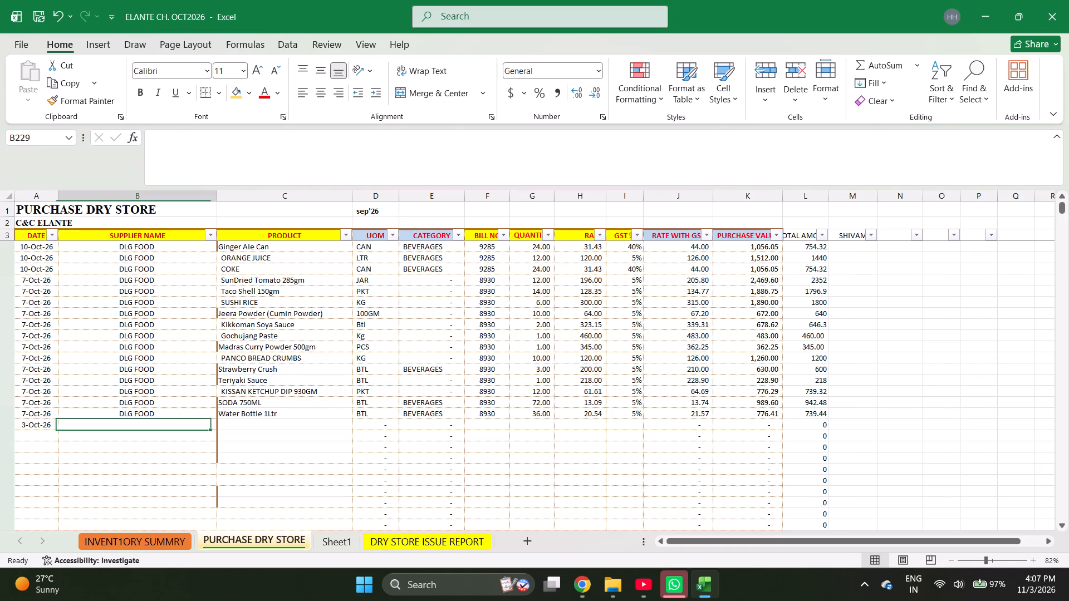
key(ctrl+d)
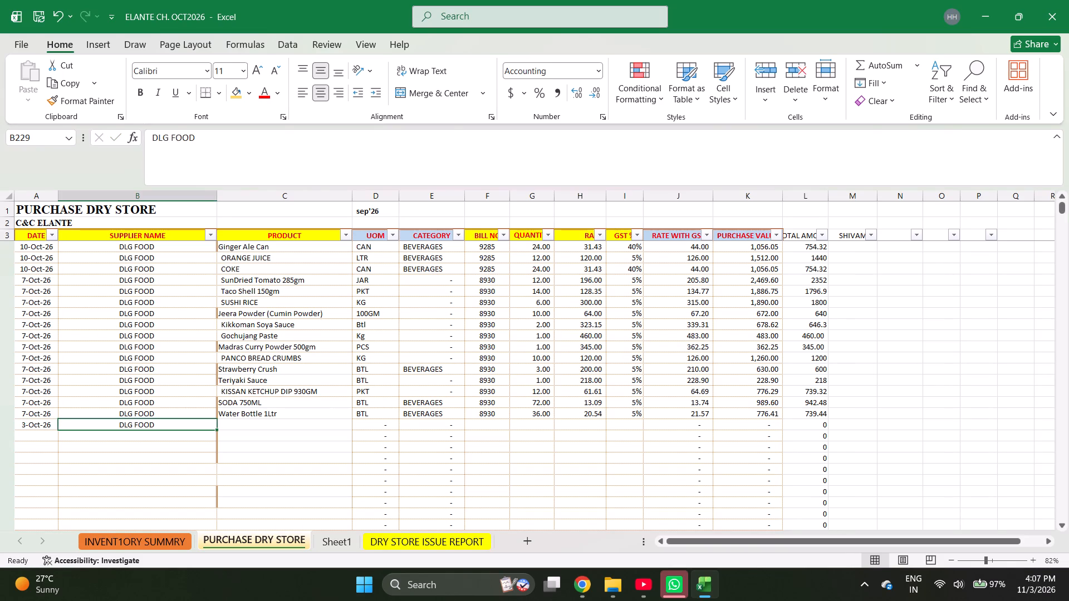
Enter the products Mayonnaise, 0.0. Pizza Flour and SunDried Tomato 285gm, starting in the 3-Oct-26 row.
key(Right)
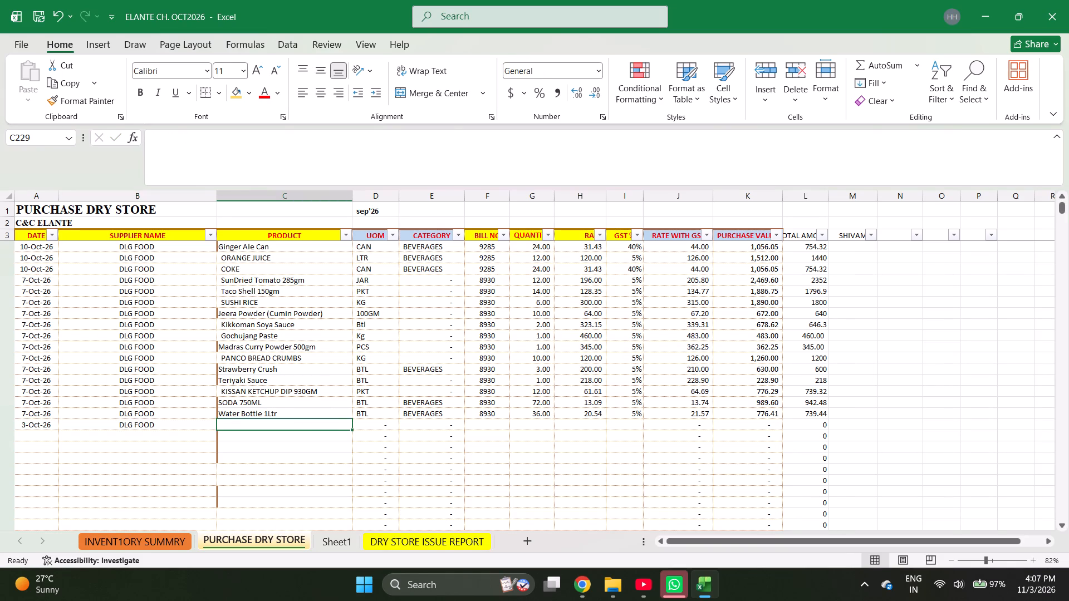
text(MAY)
key(Return)
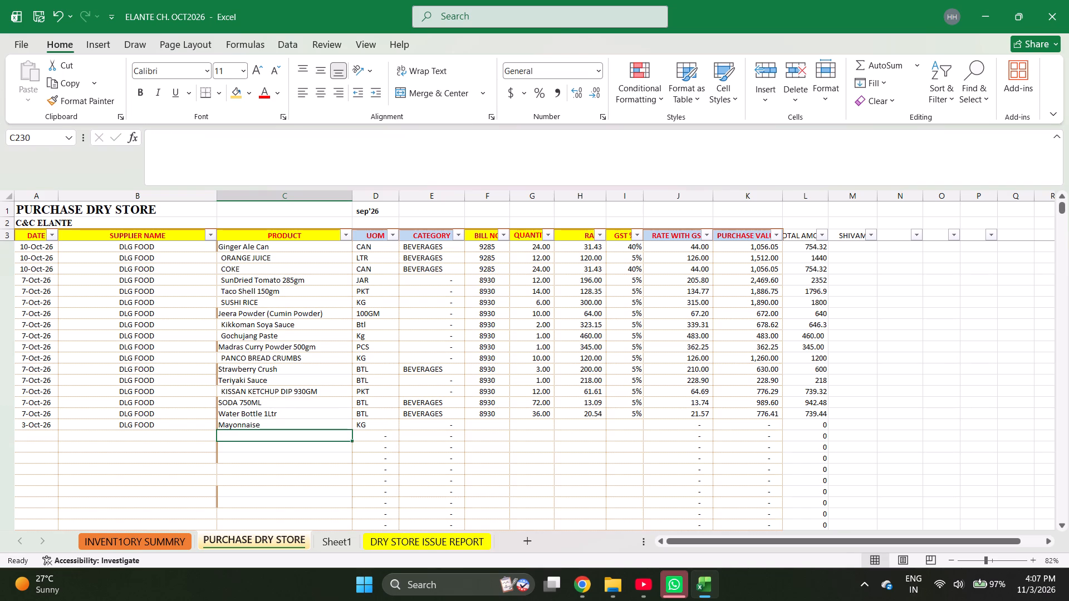
text(0.0. P)
key(Return)
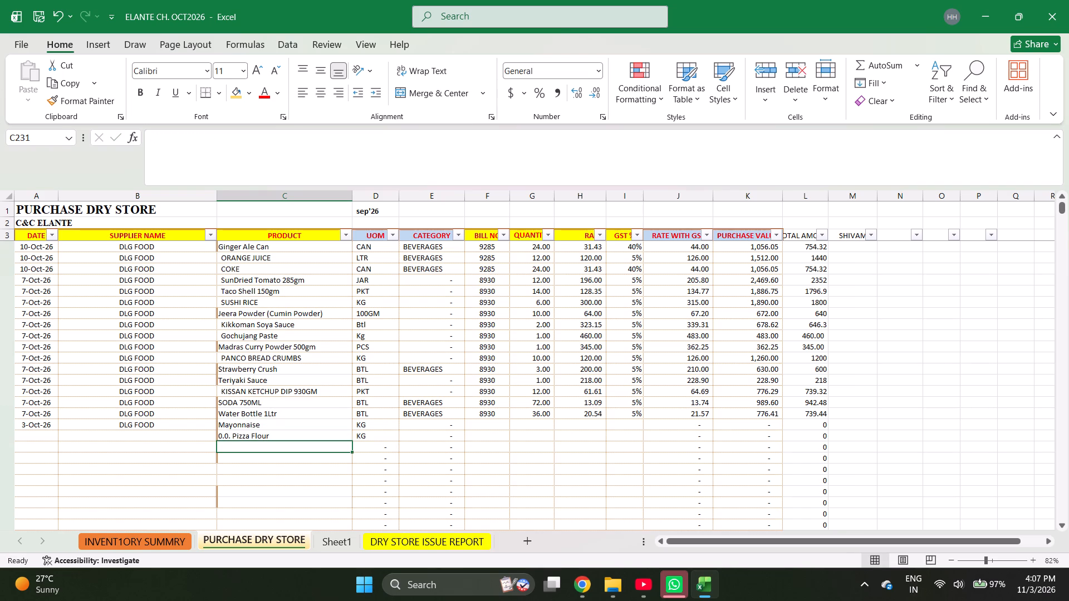
text(SUND)
key(Return)
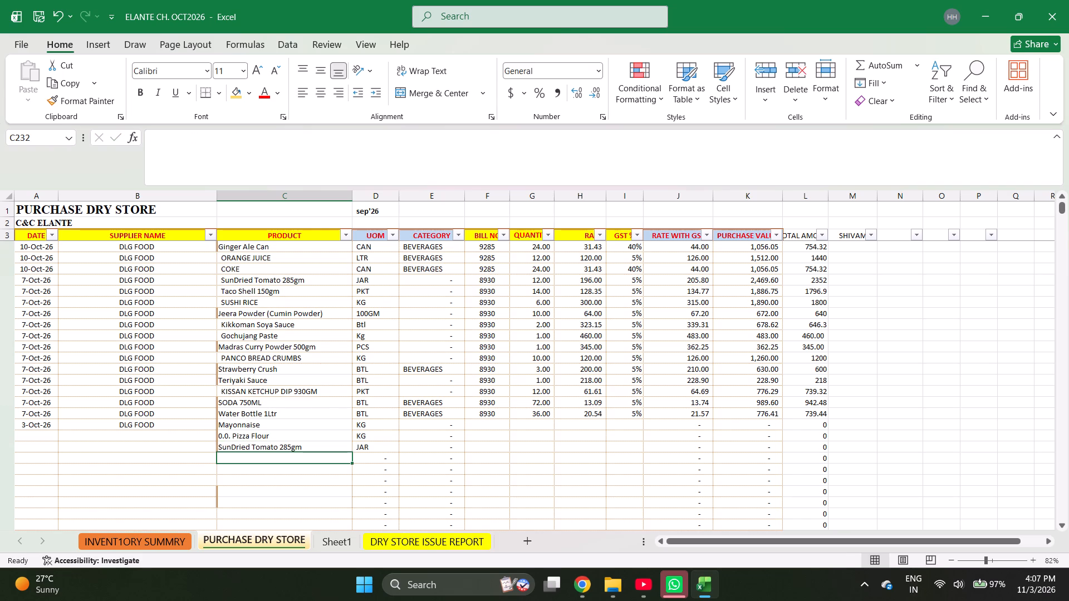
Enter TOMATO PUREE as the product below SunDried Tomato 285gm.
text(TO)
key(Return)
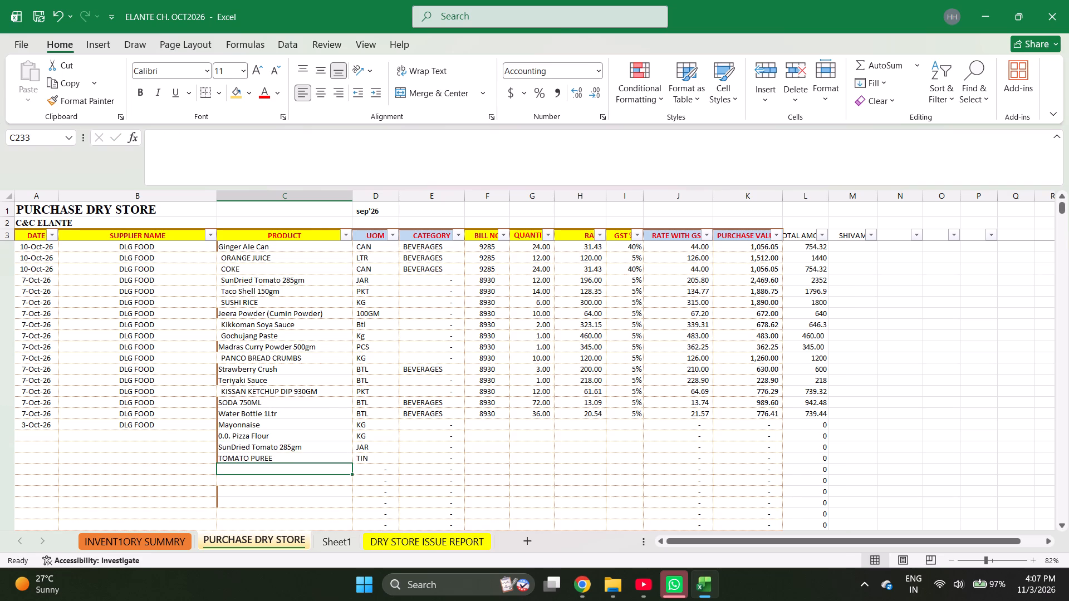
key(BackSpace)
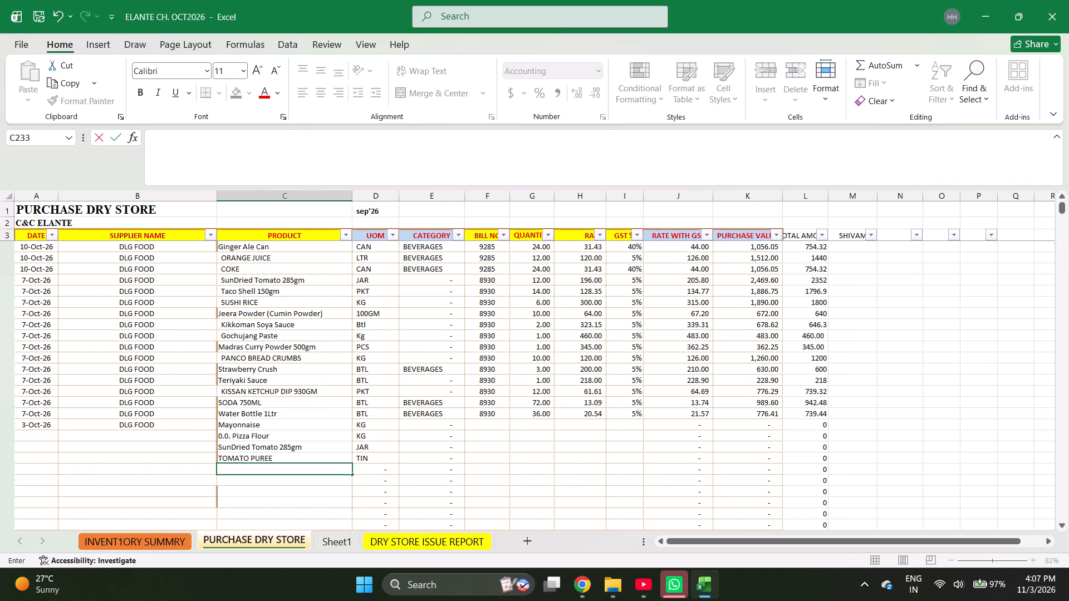
Replace the TOMATO PUREE entry with Taco Shell 150gm and add Dark Soya Sauce in the row below.
key(Up)
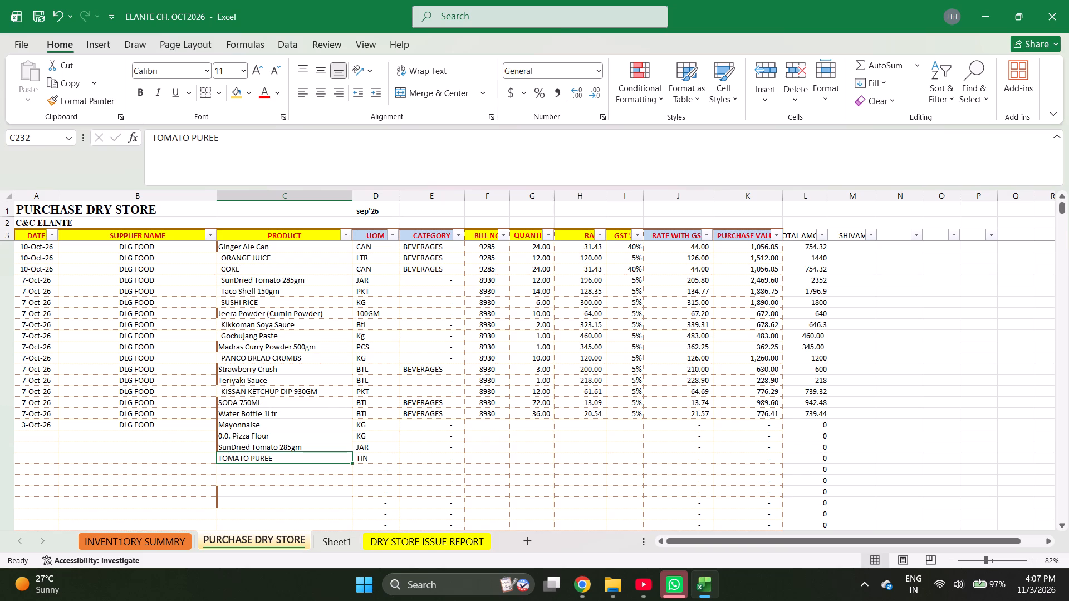
text(TA)
key(Return)
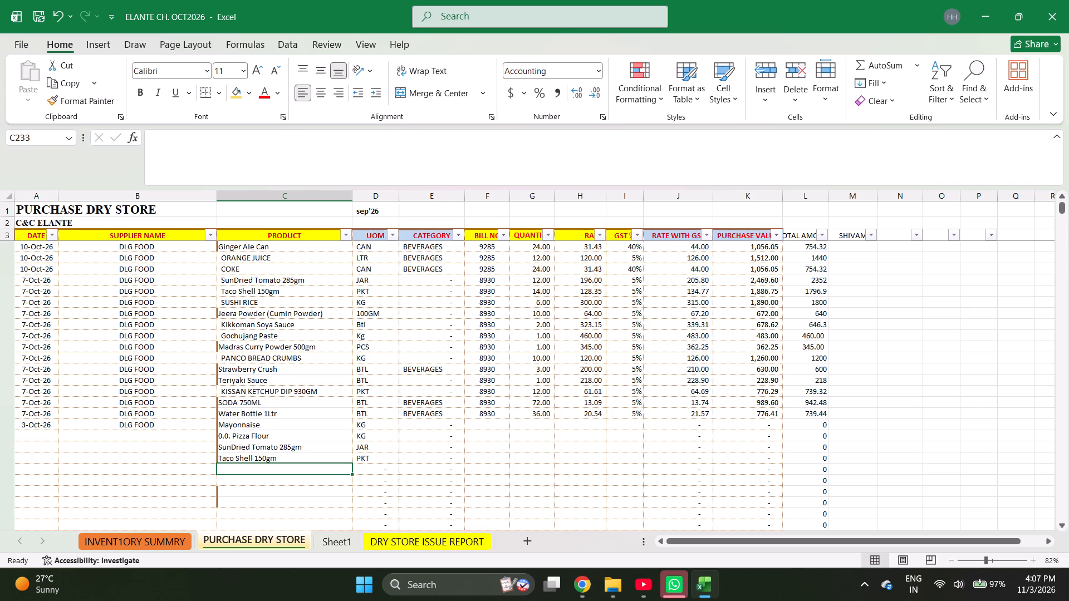
text(DAR)
key(Return)
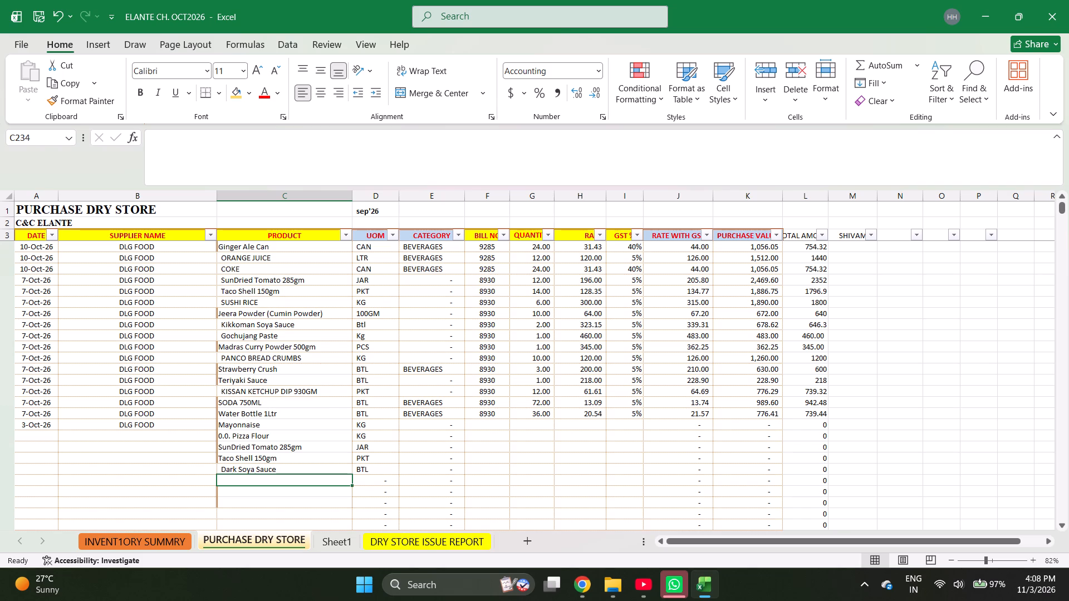
Find Red Paprika Slice 3kg in the inventory summary sheet by searching RED P, and copy it below Dark Soya Sauce in the purchase sheet.
key(ctrl+Page_Up)
key(ctrl+f)
text(RE)
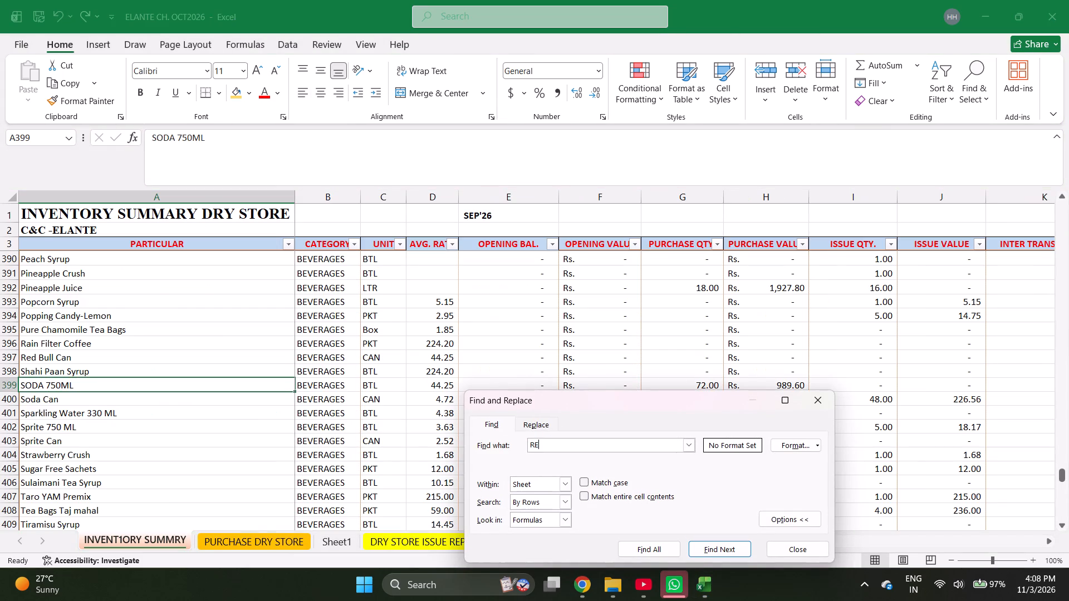
key(d)
key(Return)
key(Return)
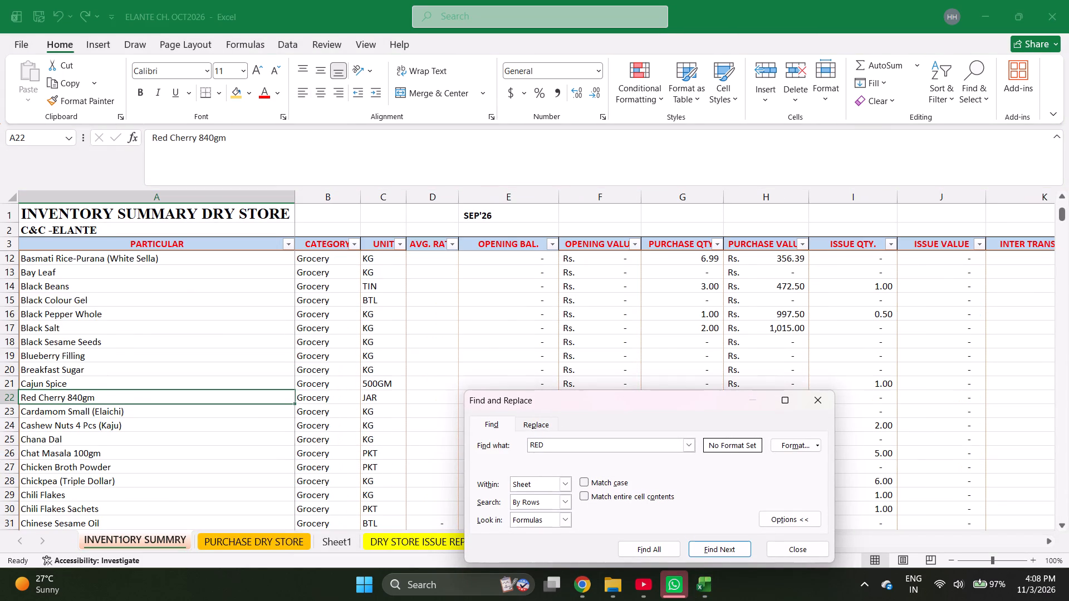
key(space)
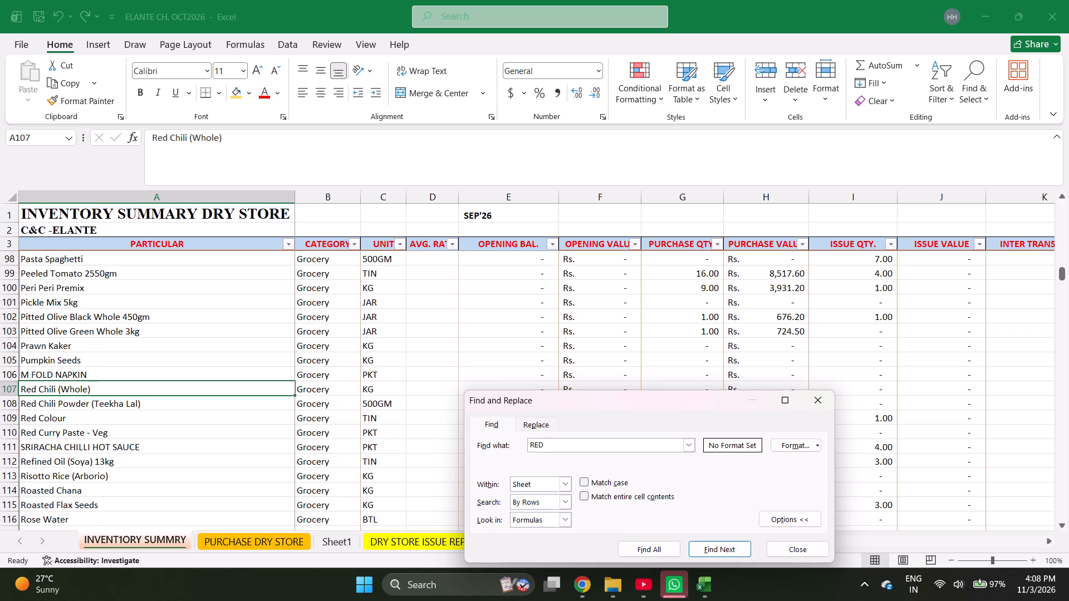
text(P)
key(Return)
key(Escape)
key(ctrl+c)
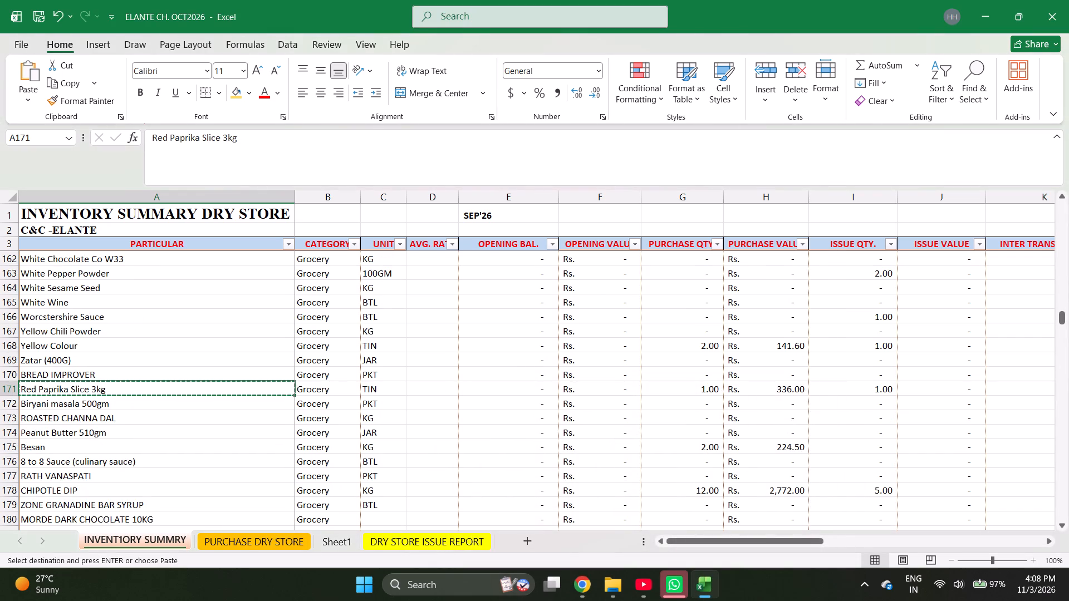
key(ctrl+Page_Down)
key(Return)
key(Return)
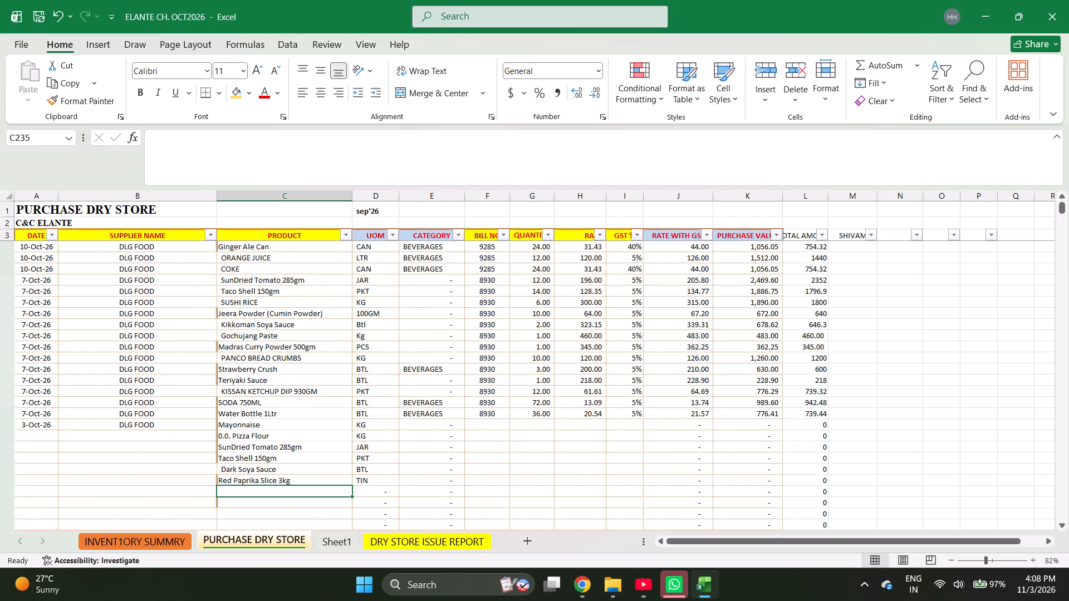
Add the products Peeled Tomato 2550gm and Oregano Sachets below Red Paprika Slice 3kg.
text(PEEL)
key(Return)
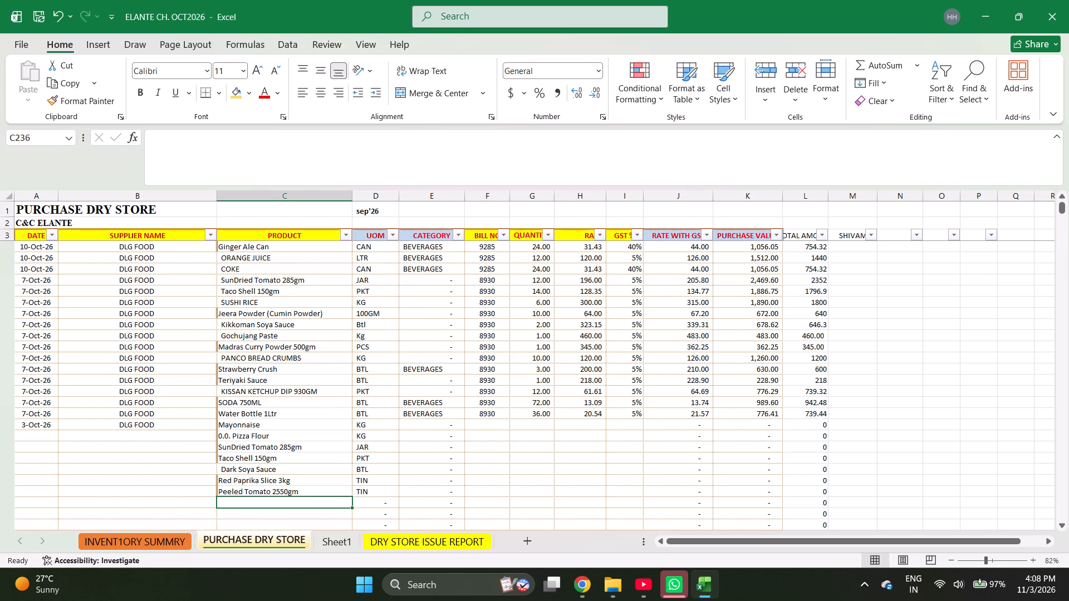
text(OREGANO S)
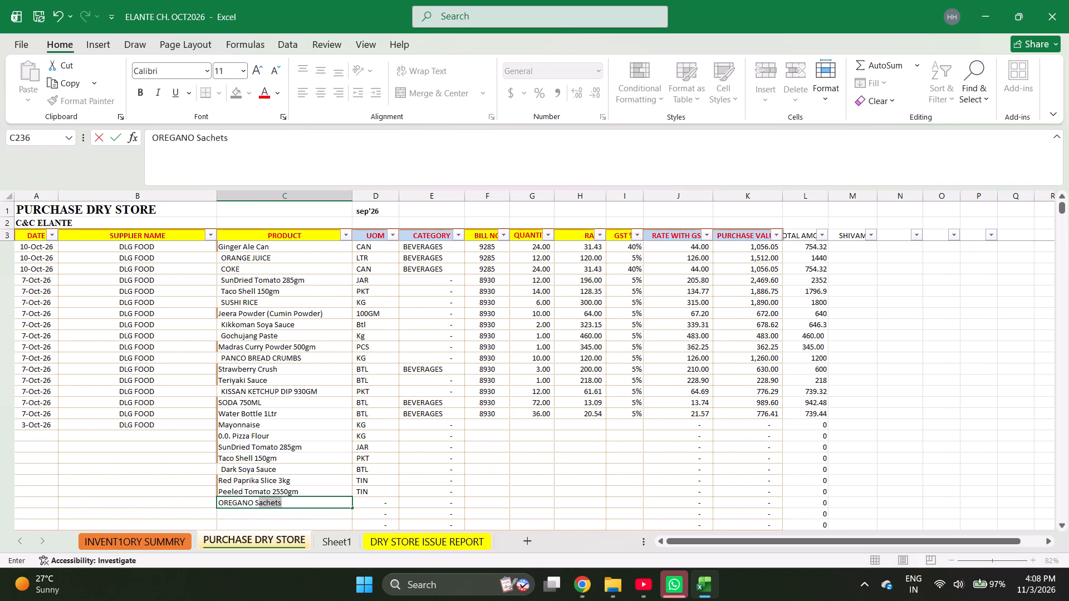
key(Return)
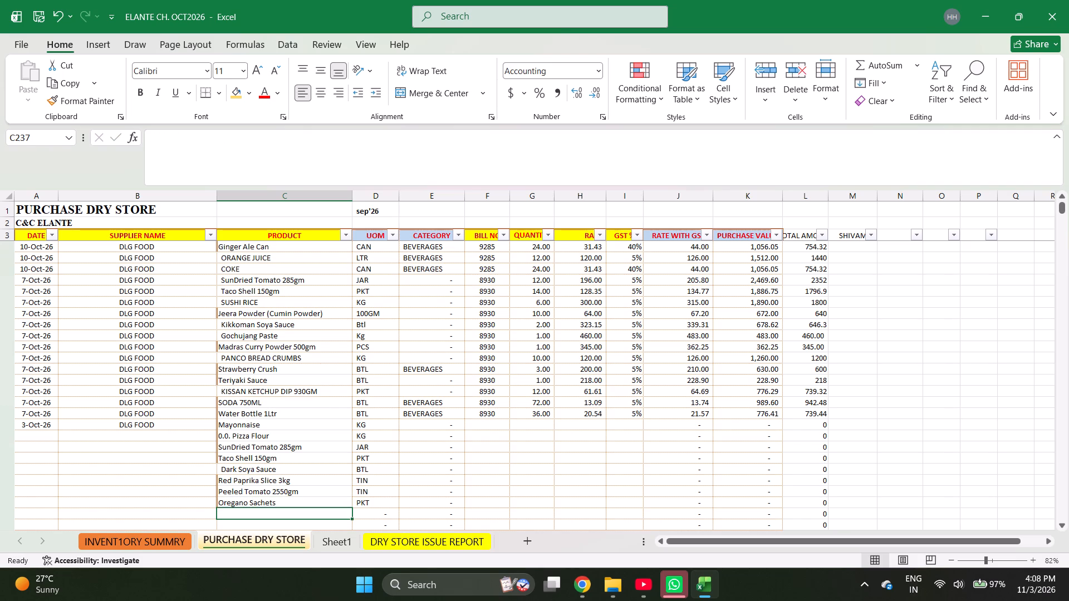
Find Tomato ketchup Sachets in the inventory summary sheet by searching KETCH, and copy it below Oregano Sachets in the purchase sheet.
key(ctrl+Page_Up)
key(ctrl+f)
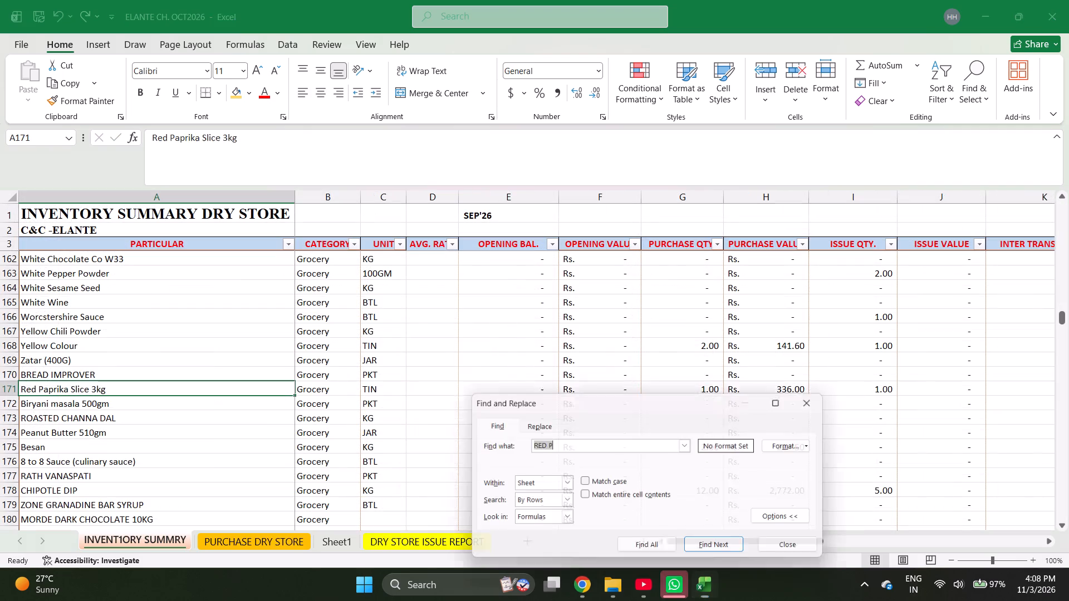
text(KETCH)
key(Return)
key(Escape)
key(Return)
key(Return)
key(ctrl+f)
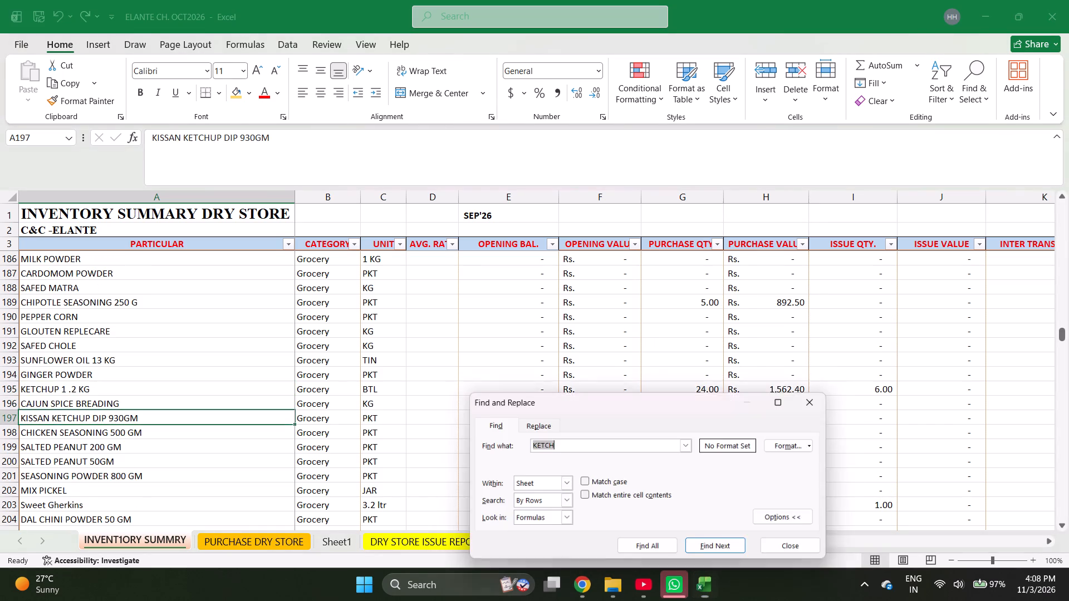
key(Return)
key(Return)
key(Return)
key(Return)
key(Escape)
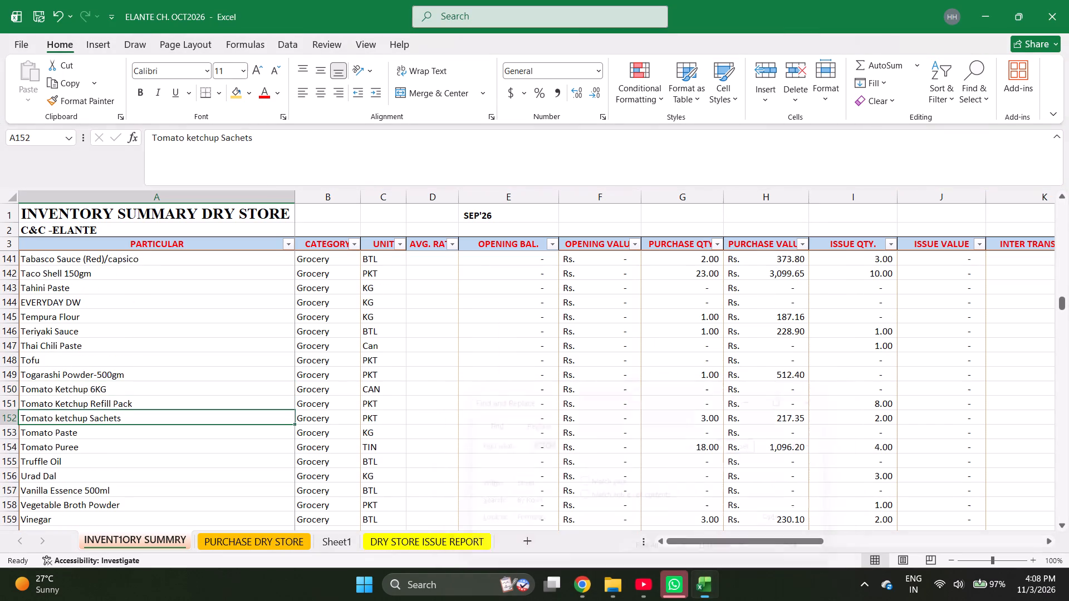
key(ctrl+c)
key(ctrl+Page_Down)
key(Return)
key(Return)
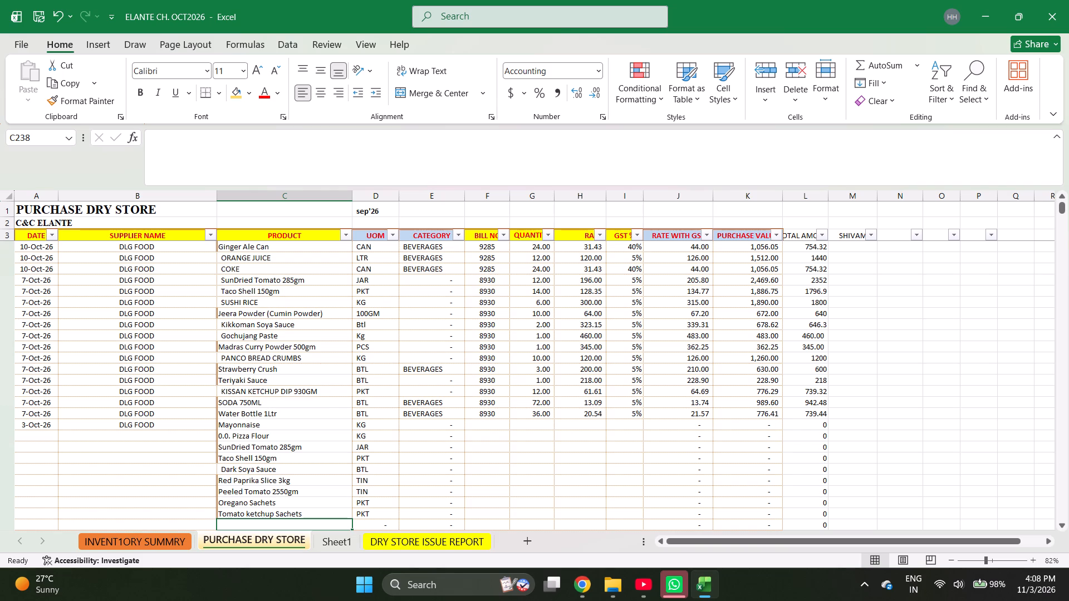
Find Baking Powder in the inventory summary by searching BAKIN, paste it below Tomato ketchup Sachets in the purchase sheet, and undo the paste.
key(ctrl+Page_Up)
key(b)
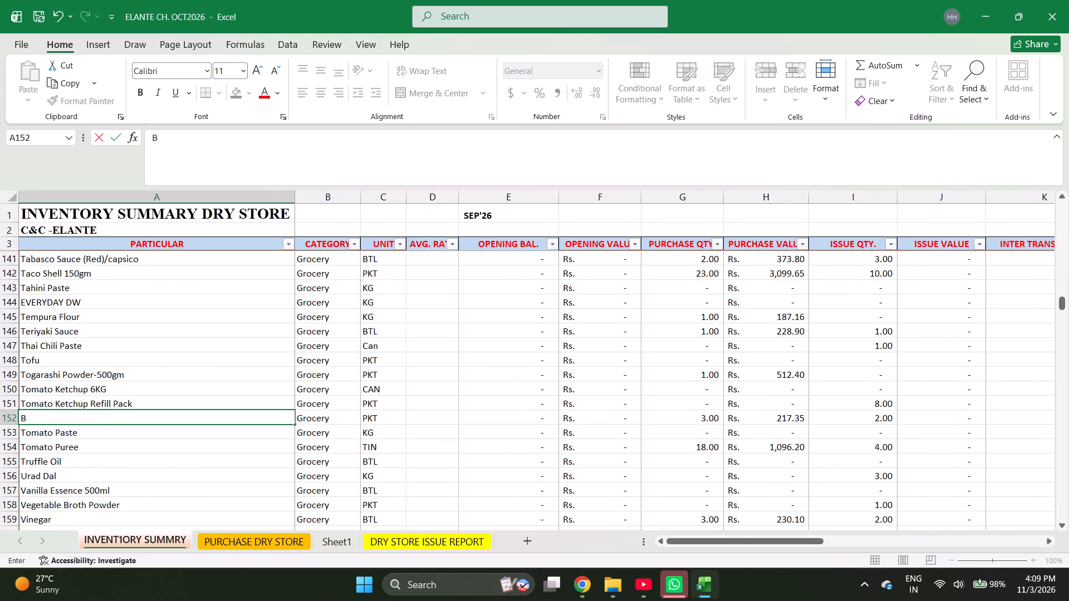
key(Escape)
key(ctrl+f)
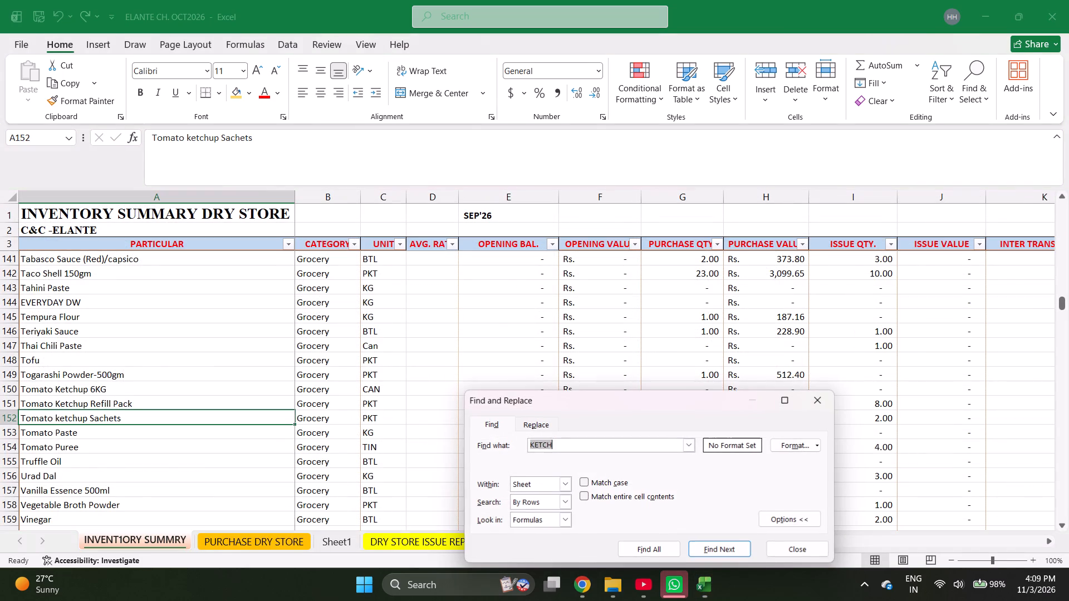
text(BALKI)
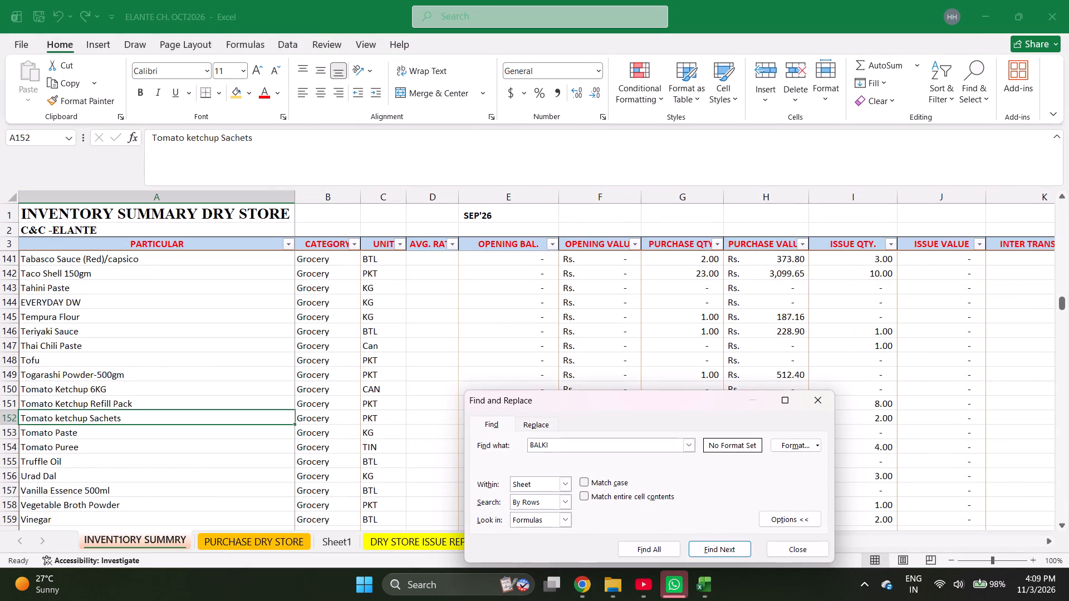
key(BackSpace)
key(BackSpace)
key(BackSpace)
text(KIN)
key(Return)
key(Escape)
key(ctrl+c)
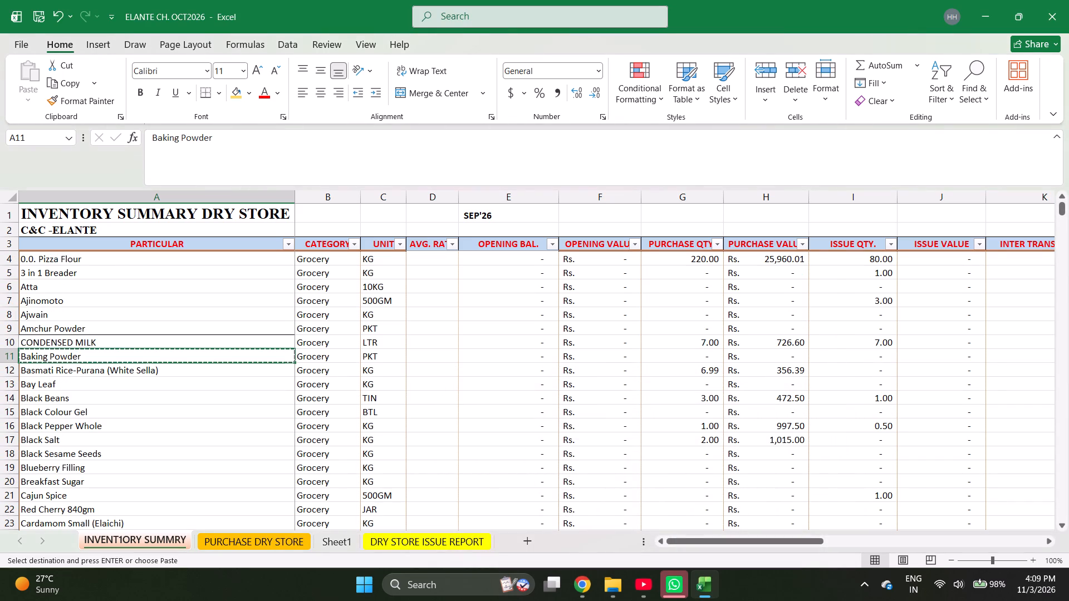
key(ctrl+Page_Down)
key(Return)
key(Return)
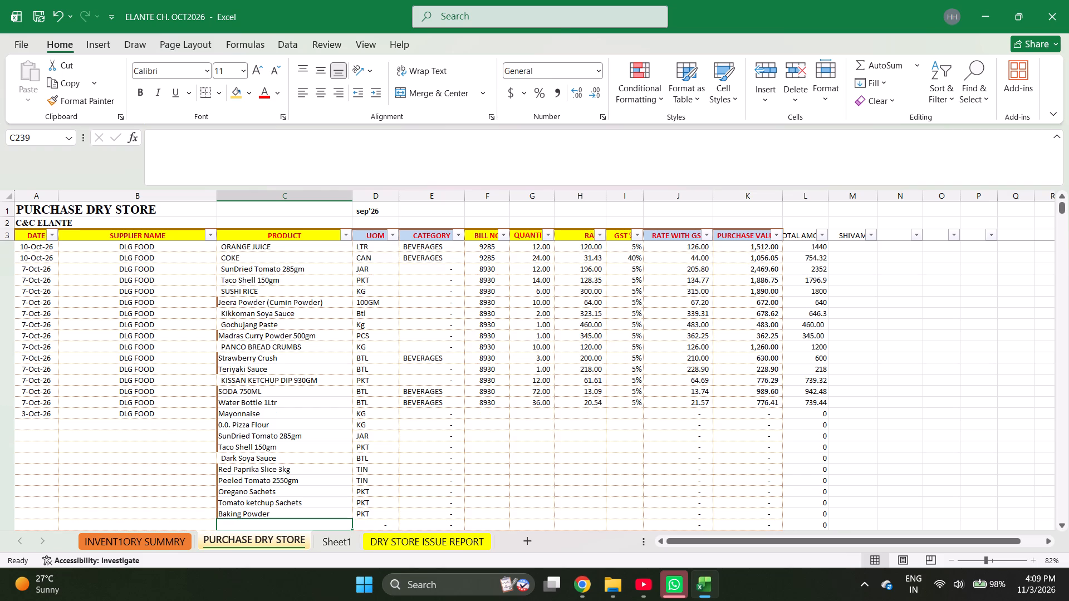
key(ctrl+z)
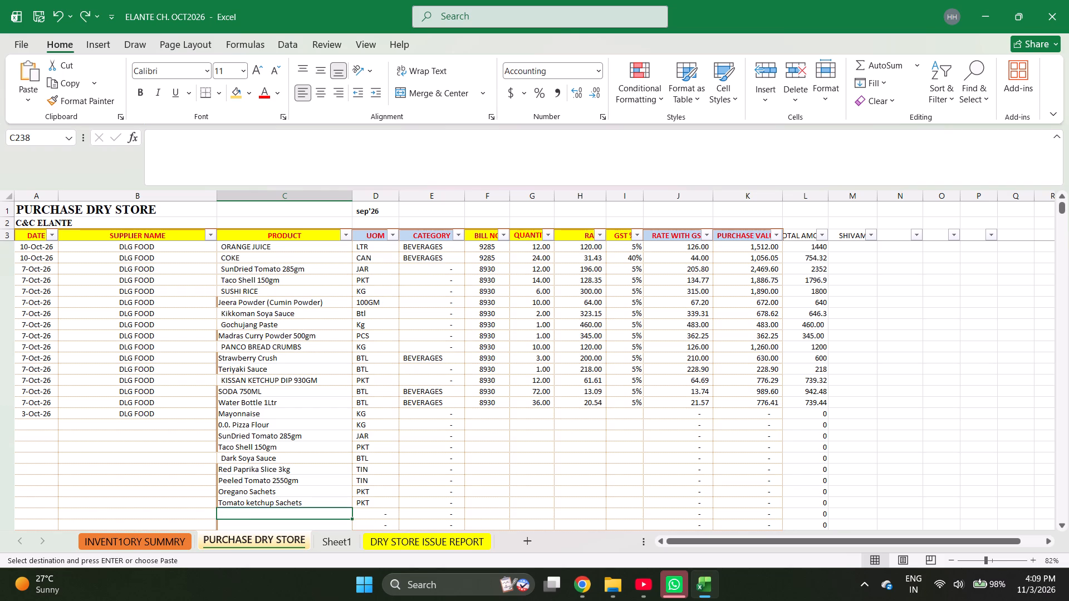
Add the products Peri Peri Premix, Gochujang Paste, RED COLOUR and KISSAN KETCHUP DIP 930GM below Tomato ketchup Sachets.
text(PER)
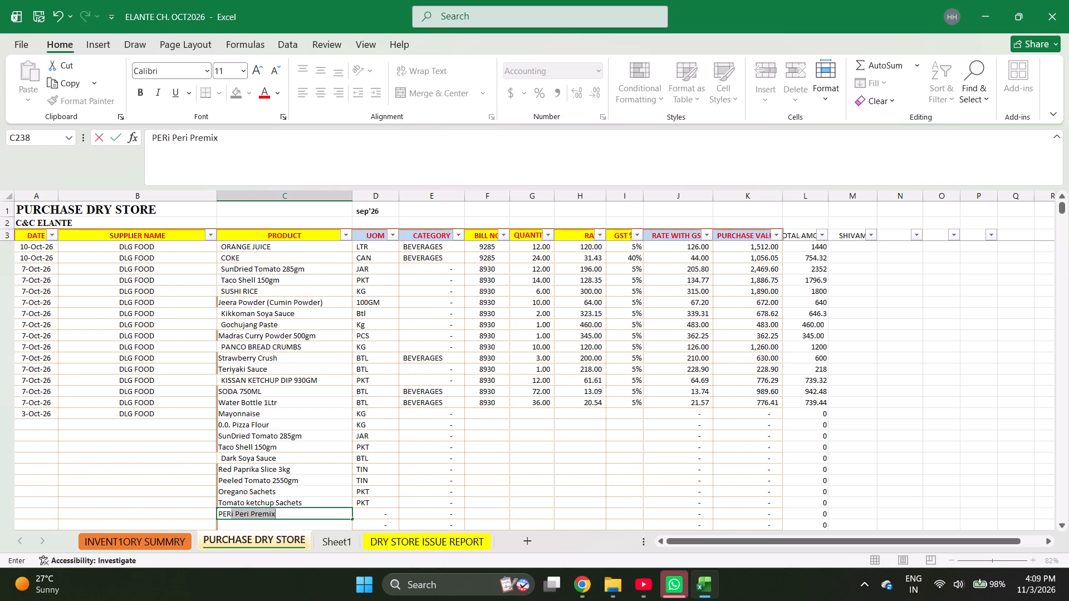
key(Return)
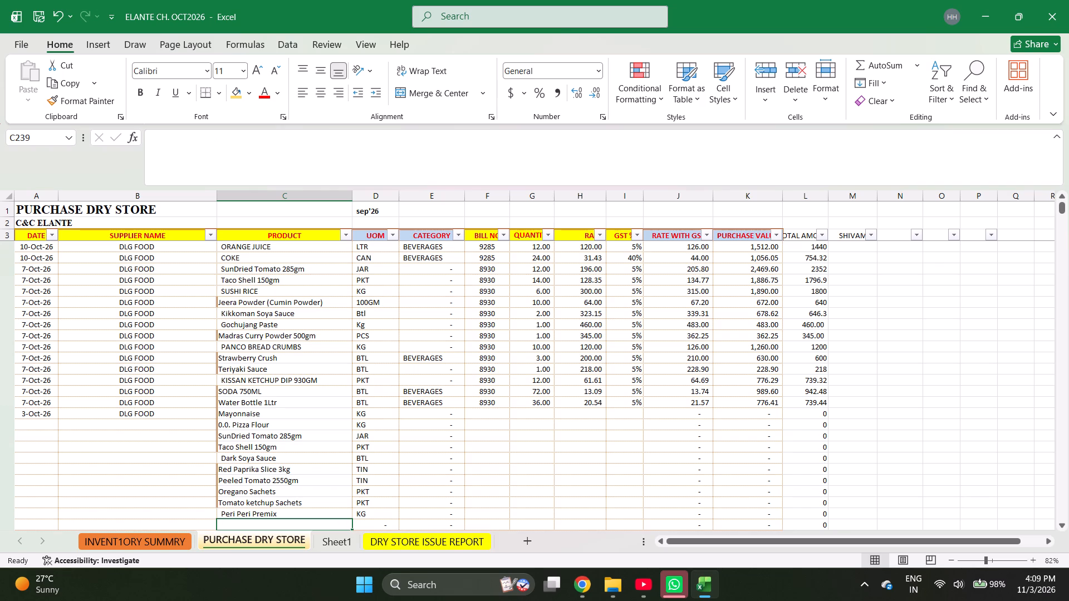
text(GOCH)
key(Return)
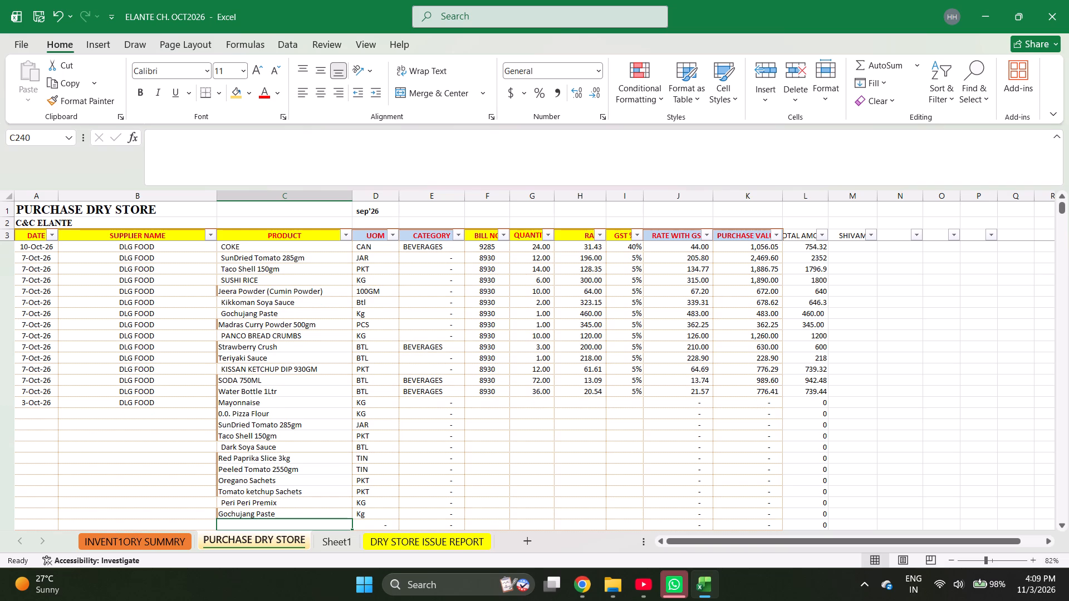
text(RED COL)
key(Return)
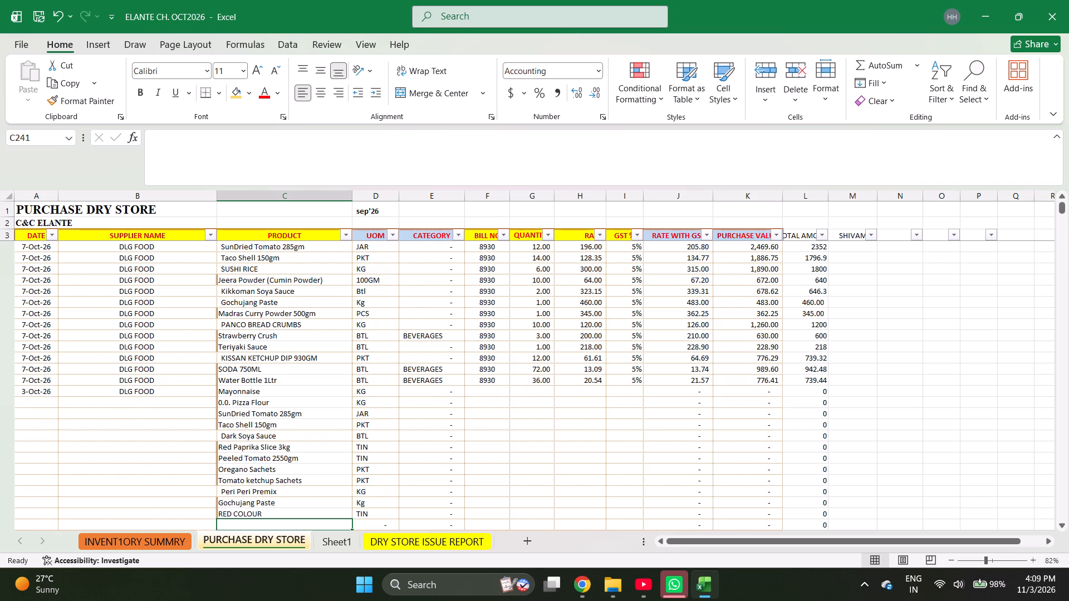
text(KISS)
key(Return)
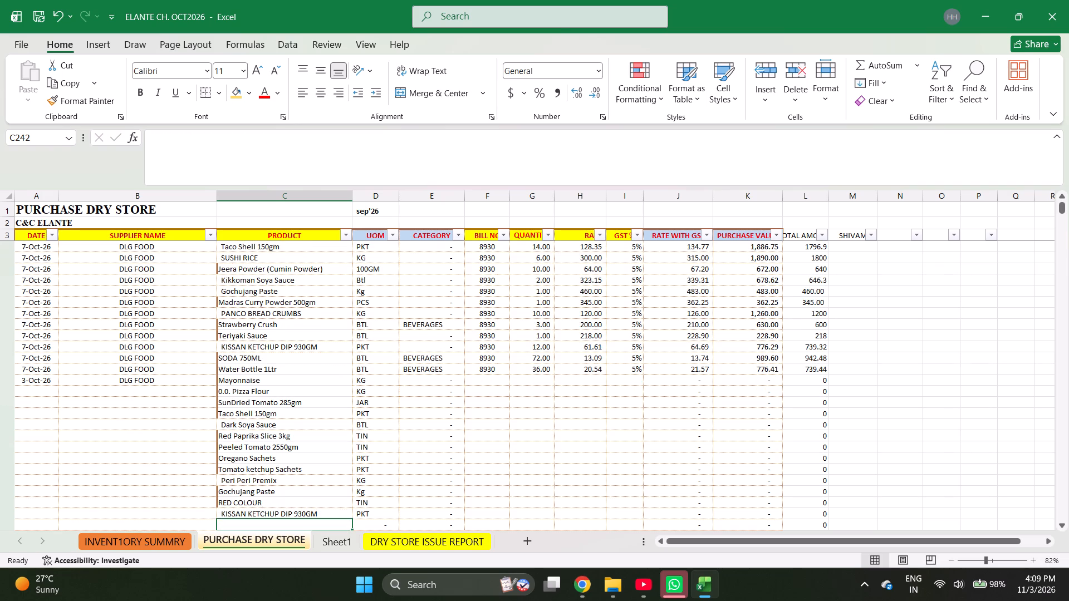
Enter BAKING POWDER as the product below KISSAN KETCHUP DIP 930GM.
text(BA)
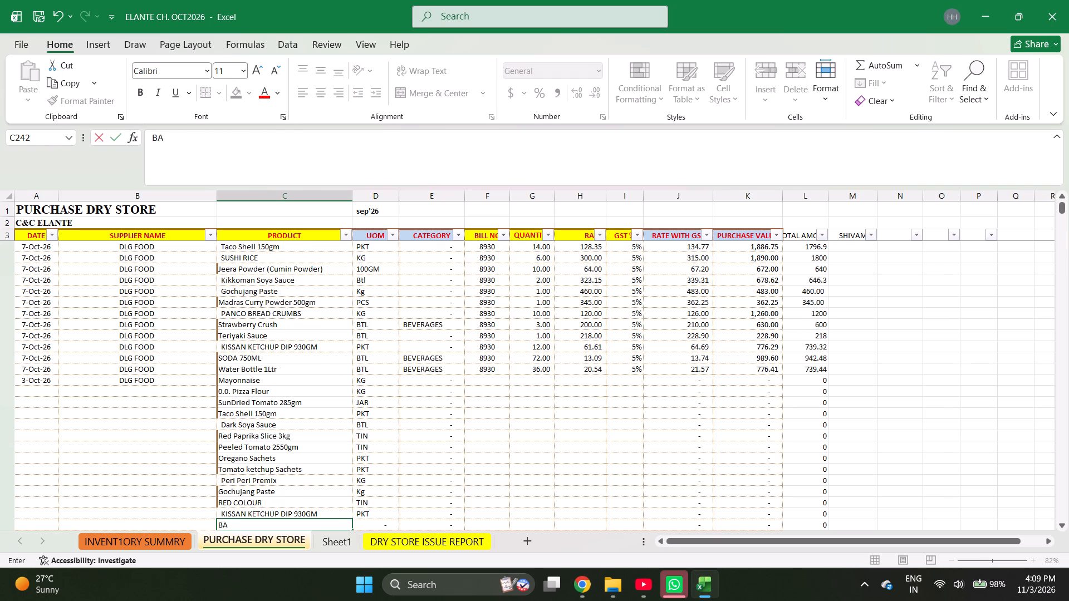
key(BackSpace)
key(BackSpace)
key(ctrl+v)
text(BAKING)
key(space)
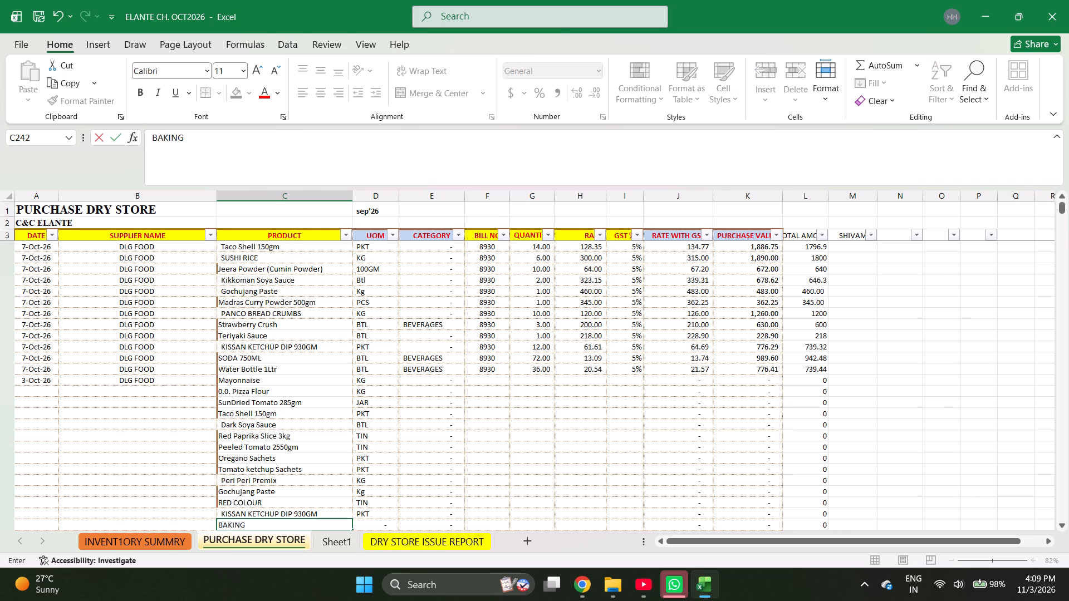
text(POWDER)
key(Return)
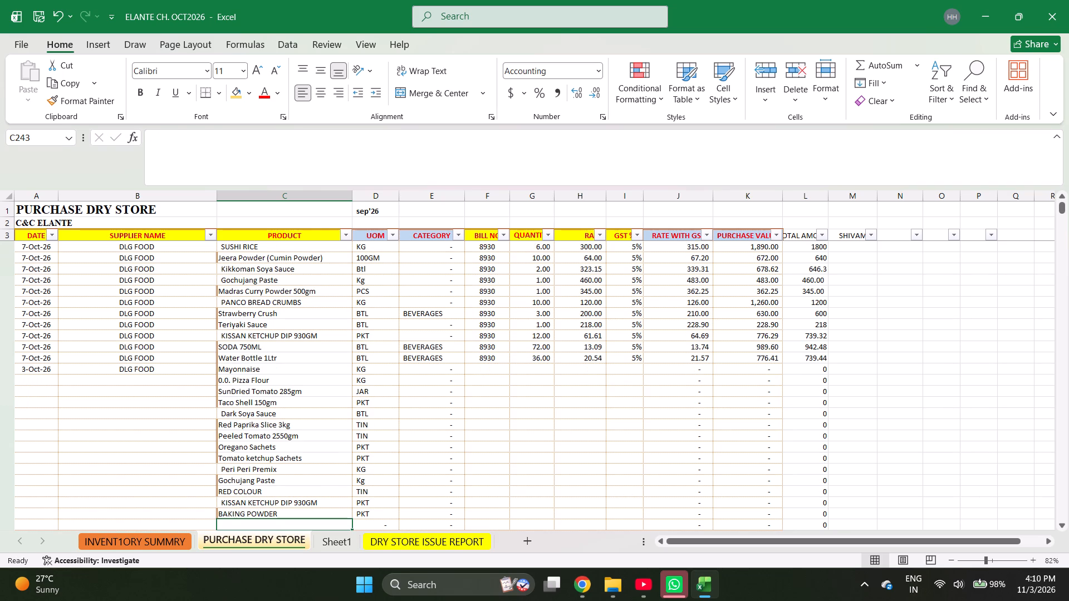
Add the products Tempura Flour and diet coke below BAKING POWDER.
text(TE)
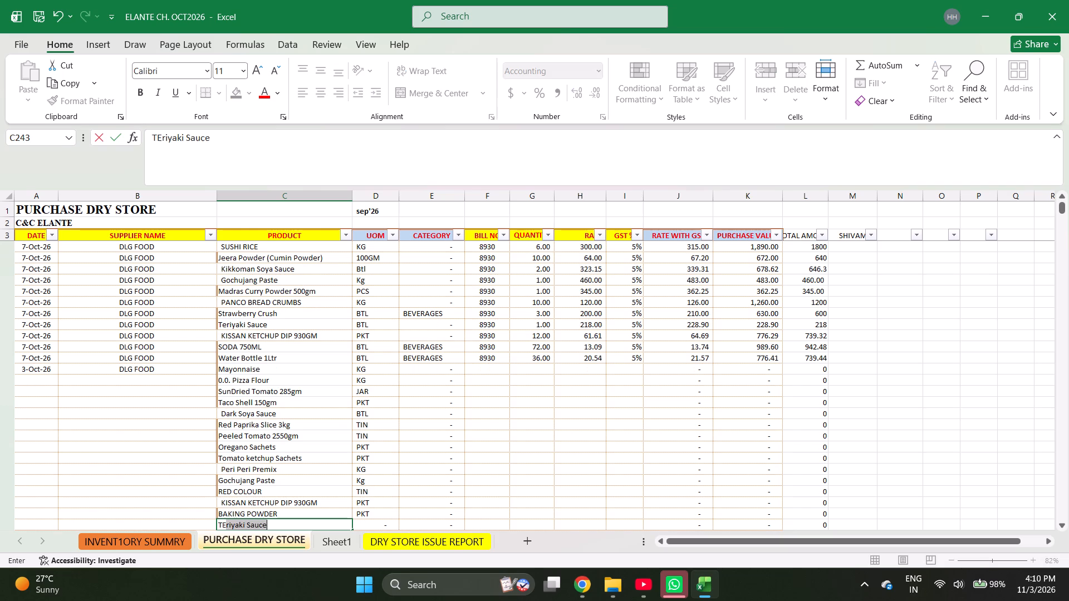
key(m)
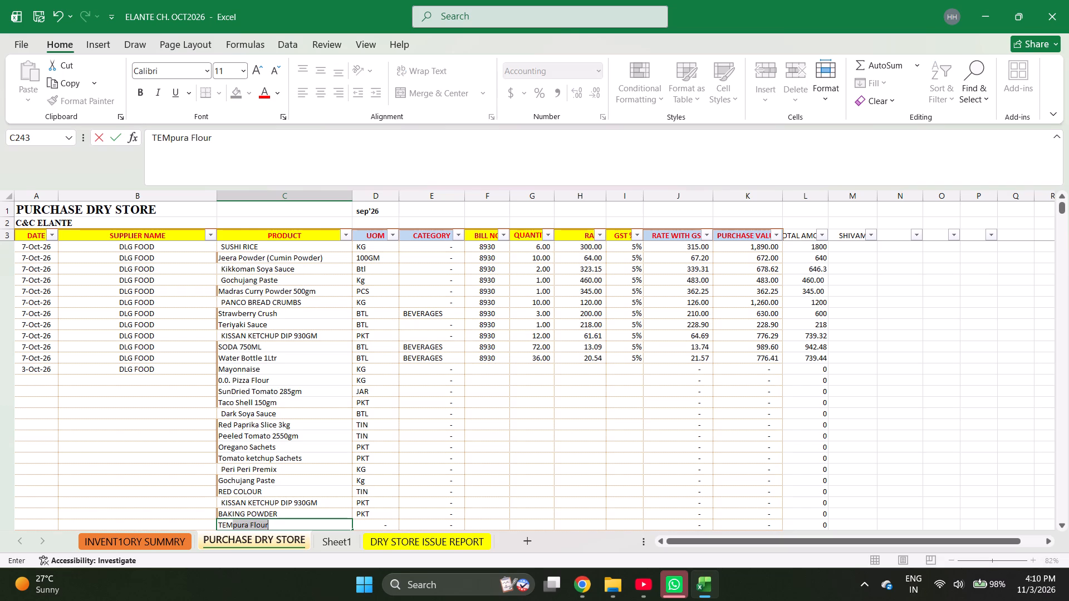
key(Return)
key(c)
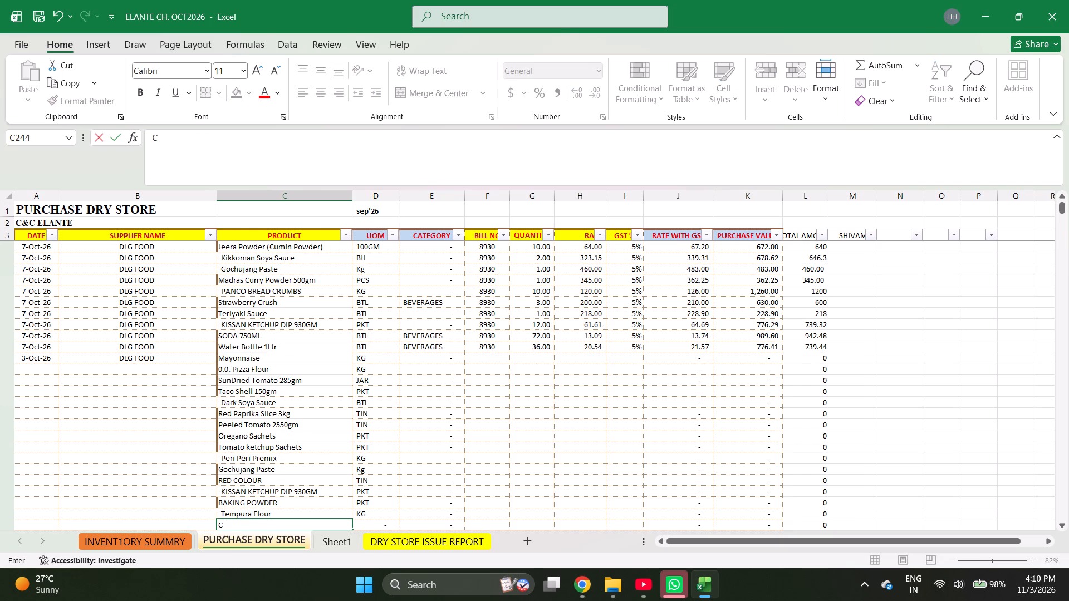
key(BackSpace)
key(BackSpace)
key(BackSpace)
text(DIET)
key(Return)
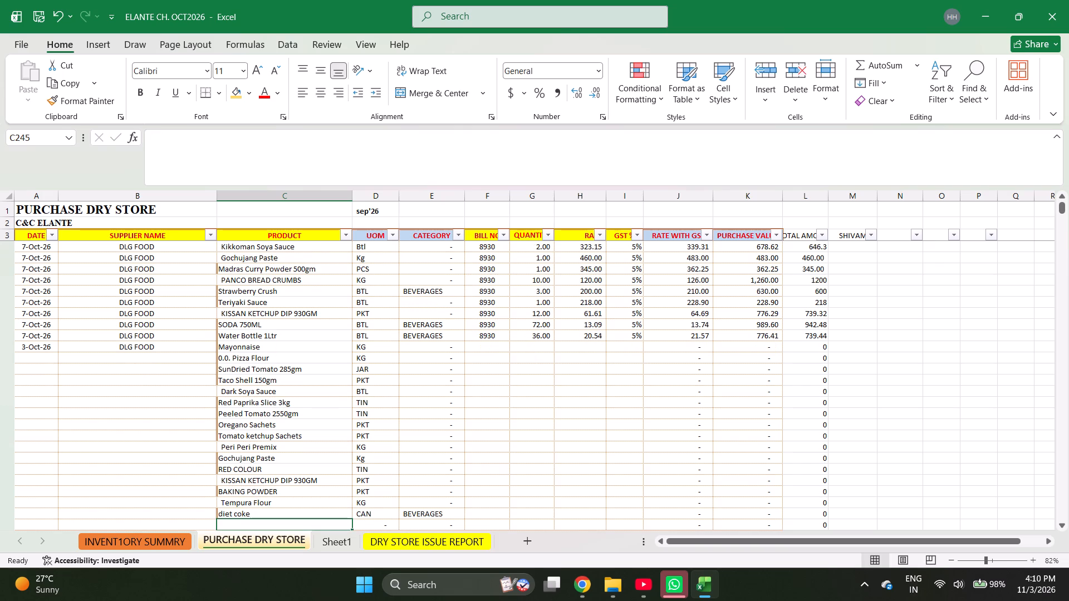
Add the products Tabasco Sauce (Red)/capsico and Chili Flakes below diet coke.
text(TABA)
text(SCO)
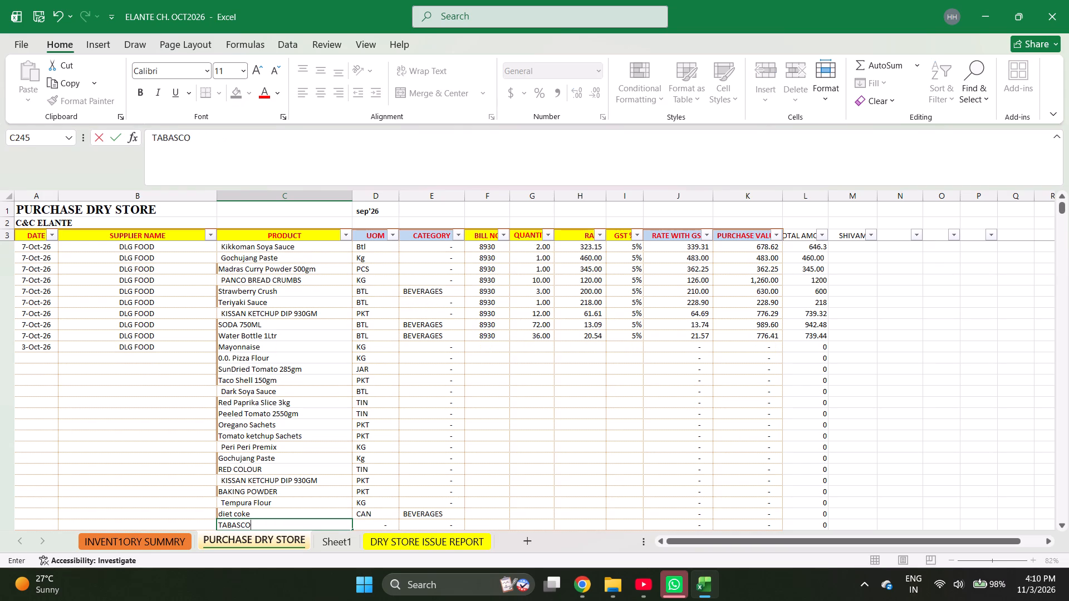
key(space)
key(Return)
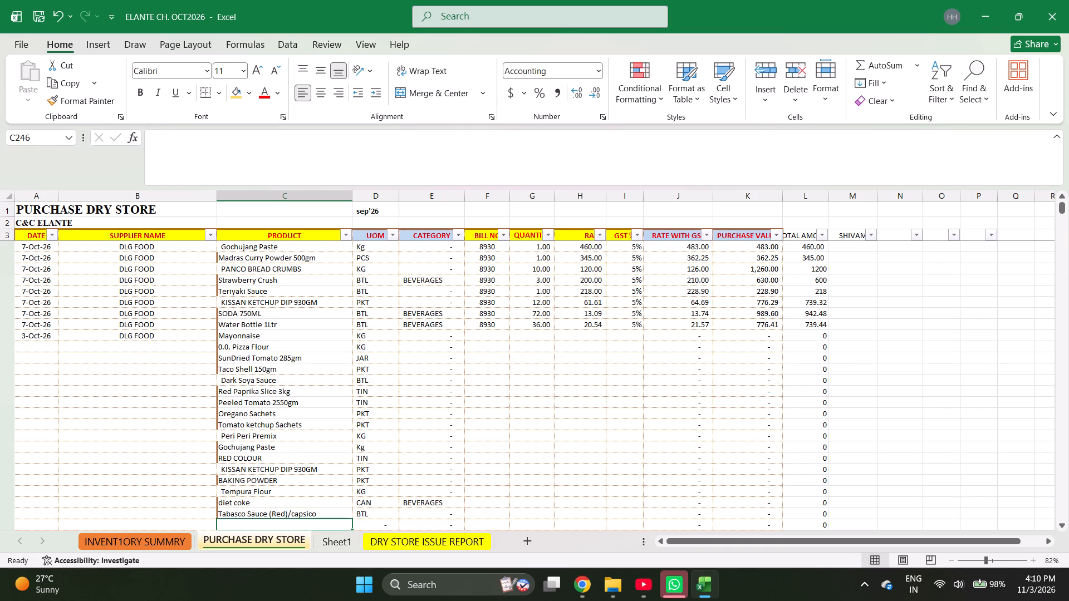
text(CHU)
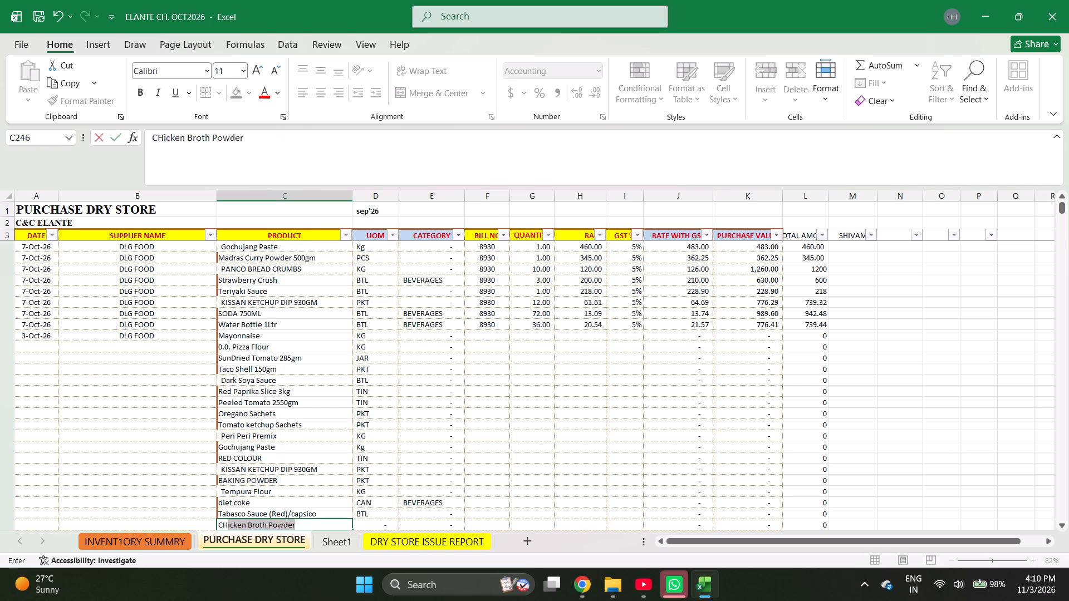
key(BackSpace)
text(ILI)
key(Return)
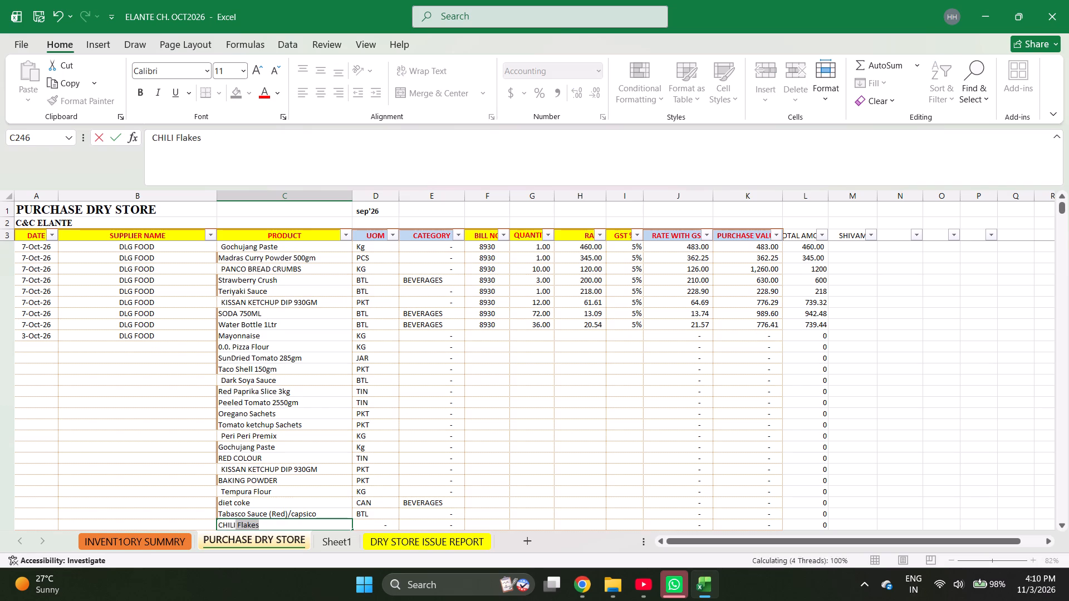
Enter bill number 8495 in the Mayonnaise row of the 3-Oct-26 purchase.
key(Left)
key(ctrl+Up)
key(Right)
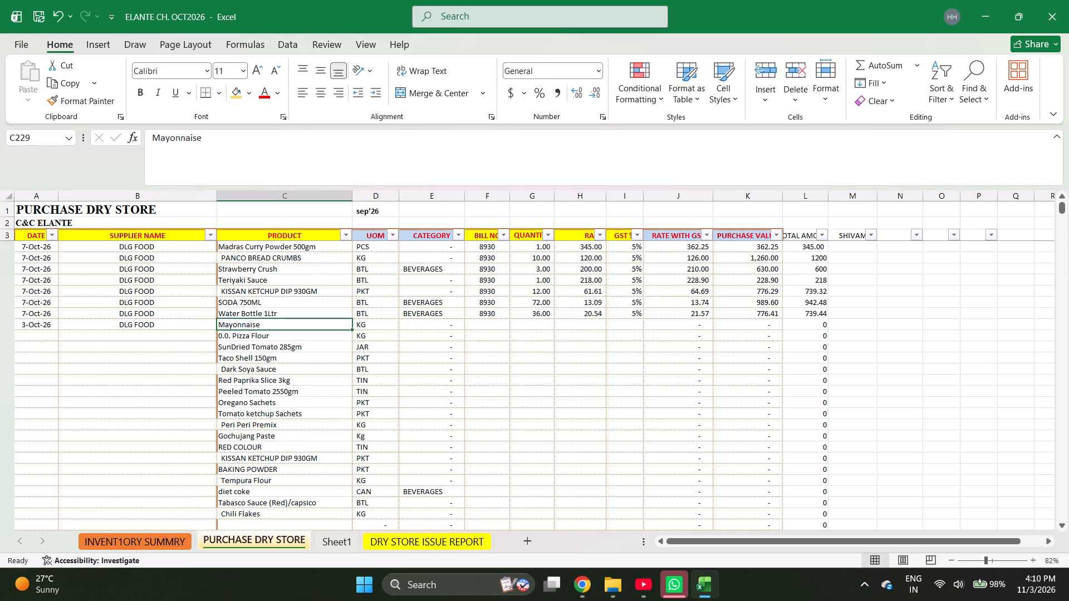
key(ctrl+shift+Down)
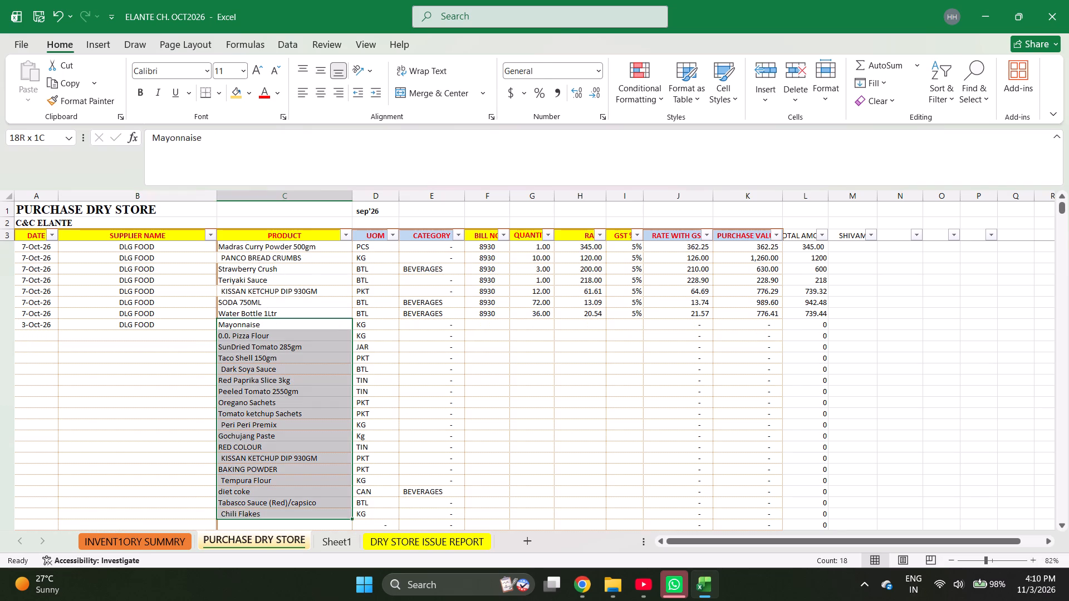
key(Right)
key(Right)
key(Right)
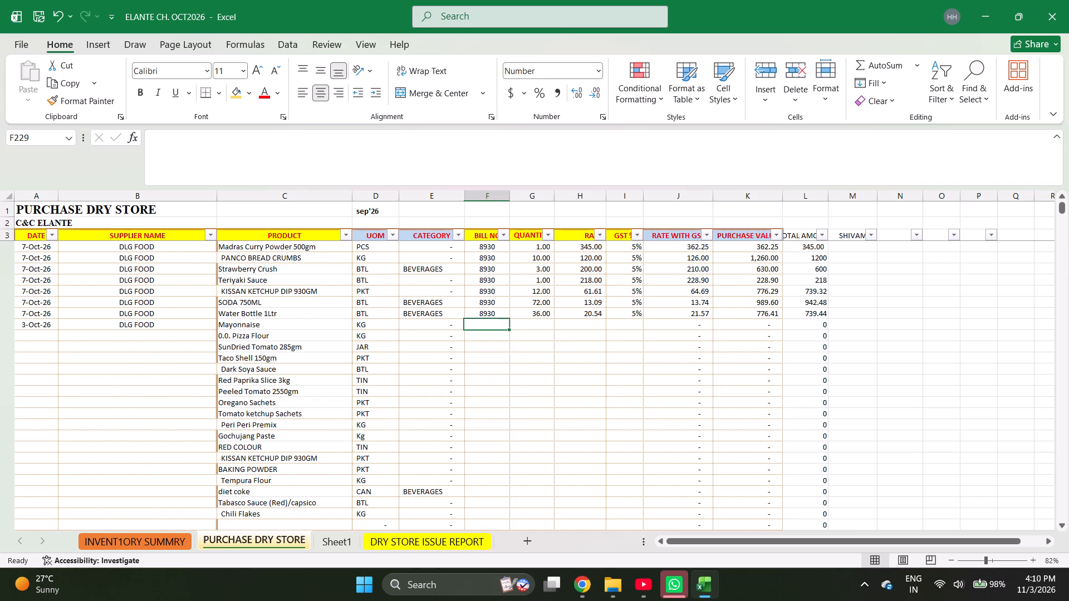
text(54)
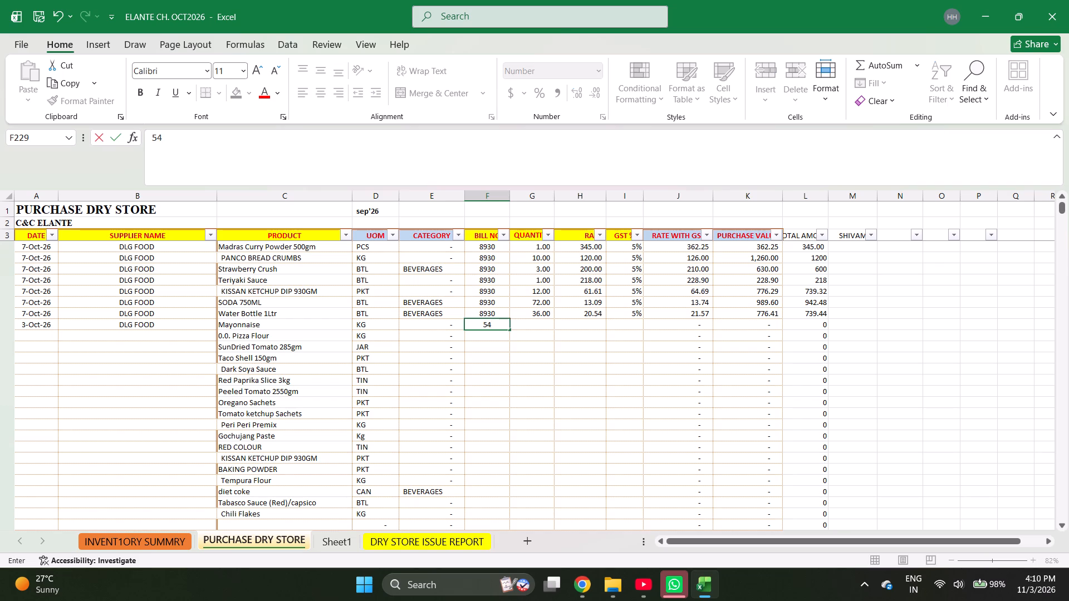
key(Escape)
text(8495)
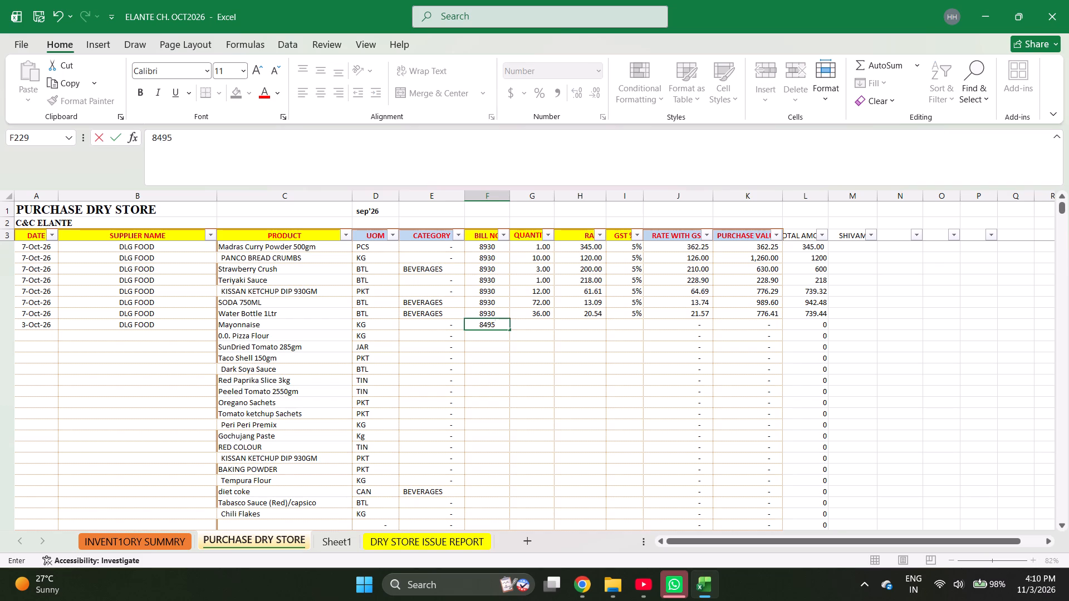
key(Right)
Enter quantities 8, 2, 6, 6 and 2 for the 3-Oct-26 products from Mayonnaise down to Dark Soya Sauce.
key(8)
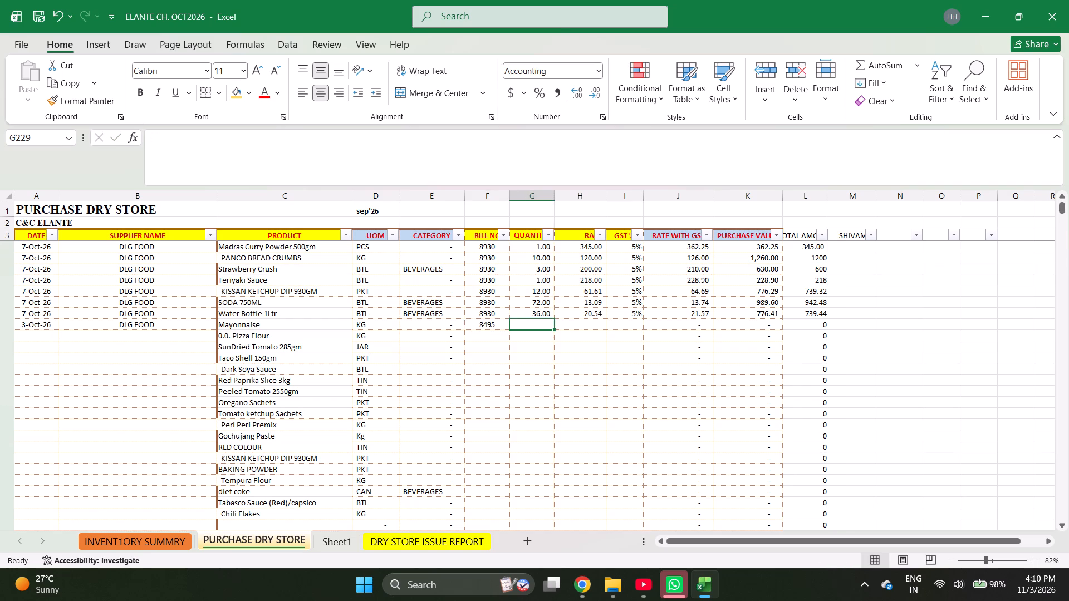
key(Return)
key(2)
key(Return)
key(6)
key(Return)
key(6)
key(Return)
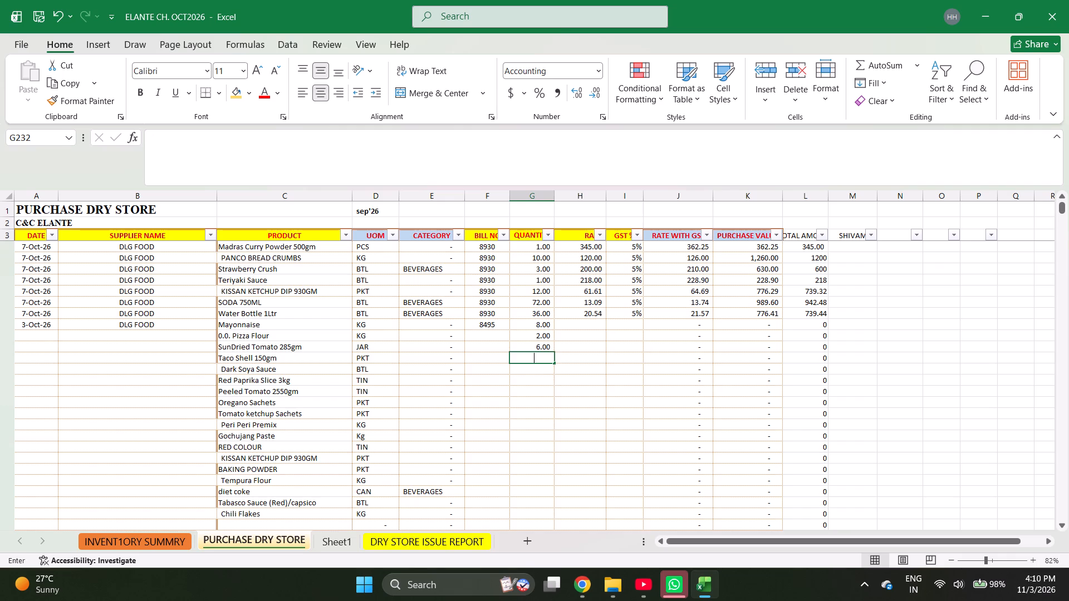
key(2)
key(Return)
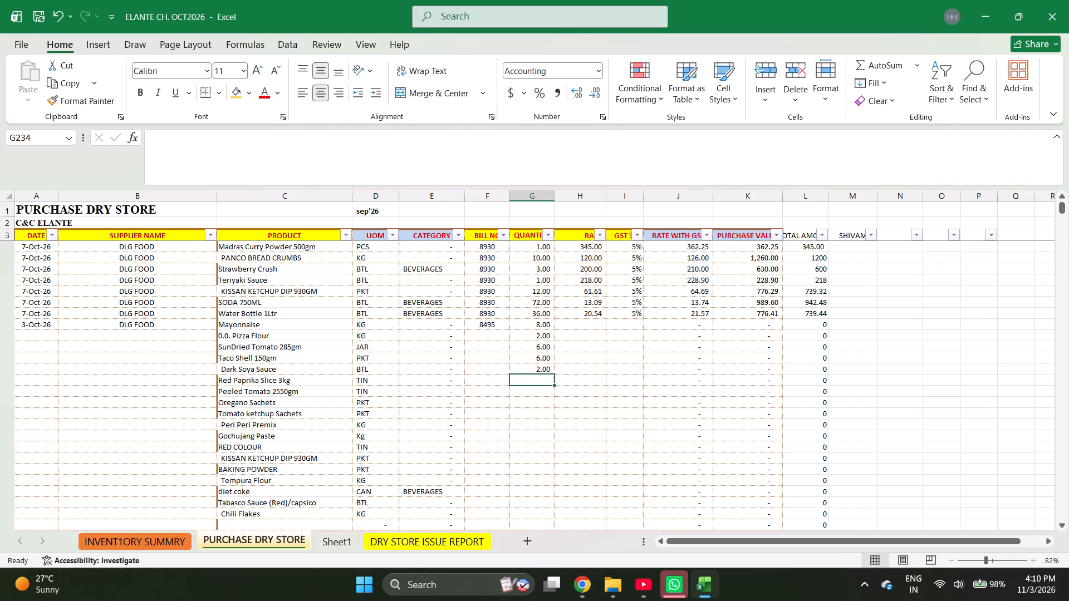
Enter quantities 1, 2, 3, 4 and 2 for the products from Red Paprika Slice 3kg down to Peri Peri Premix.
key(1)
key(Return)
key(2)
key(Return)
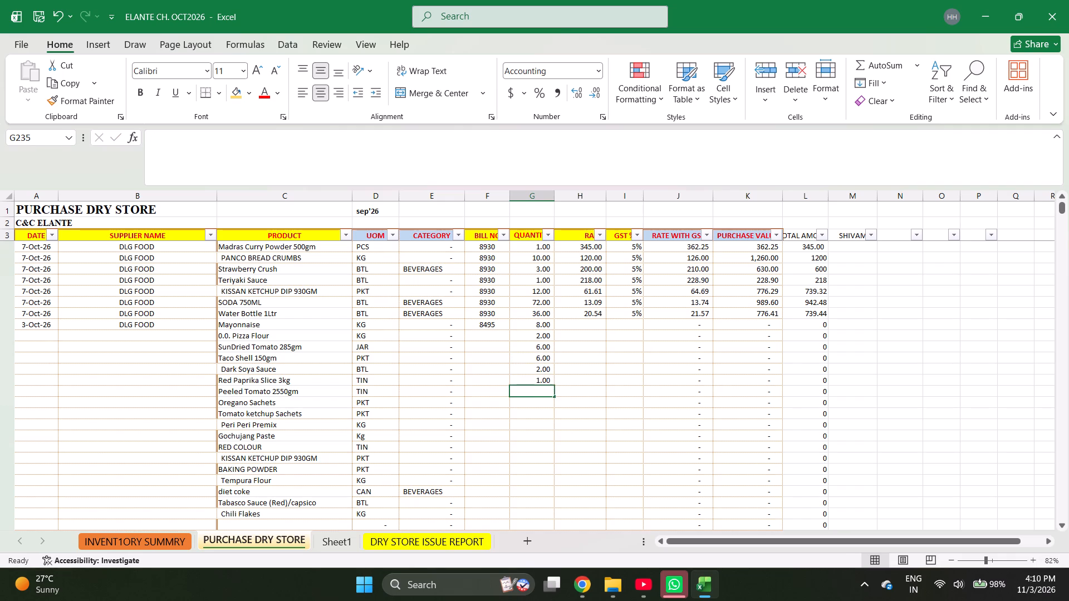
key(3)
key(Return)
key(4)
key(Return)
key(2)
key(Return)
Enter quantities 1, 2, 12, 1 and 1 for the products from Gochujang Paste down to Tempura Flour.
key(1)
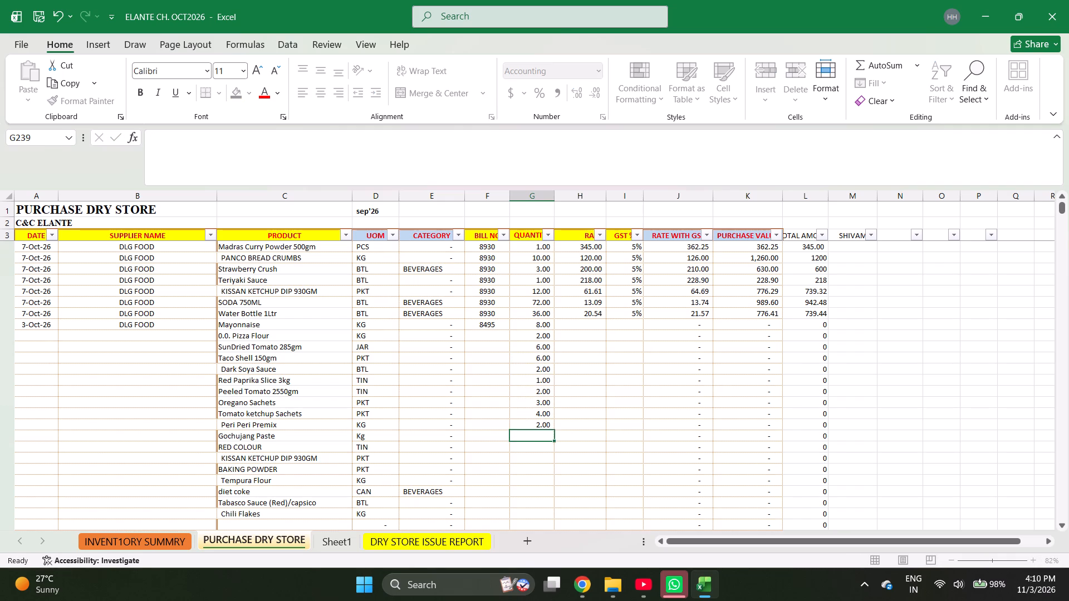
key(Return)
key(2)
key(Return)
text(12)
key(Return)
key(1)
key(Return)
key(1)
key(Return)
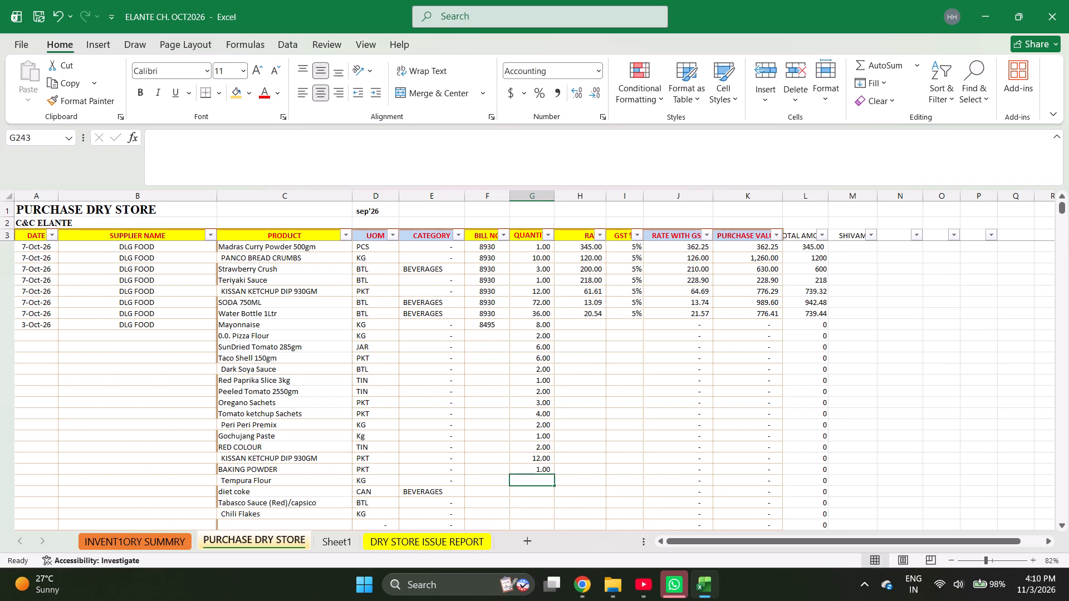
Enter quantities 72 for diet coke, 3 for Tabasco Sauce (Red)/capsico and 1 for Chili Flakes.
text(72)
key(Return)
key(3)
key(Return)
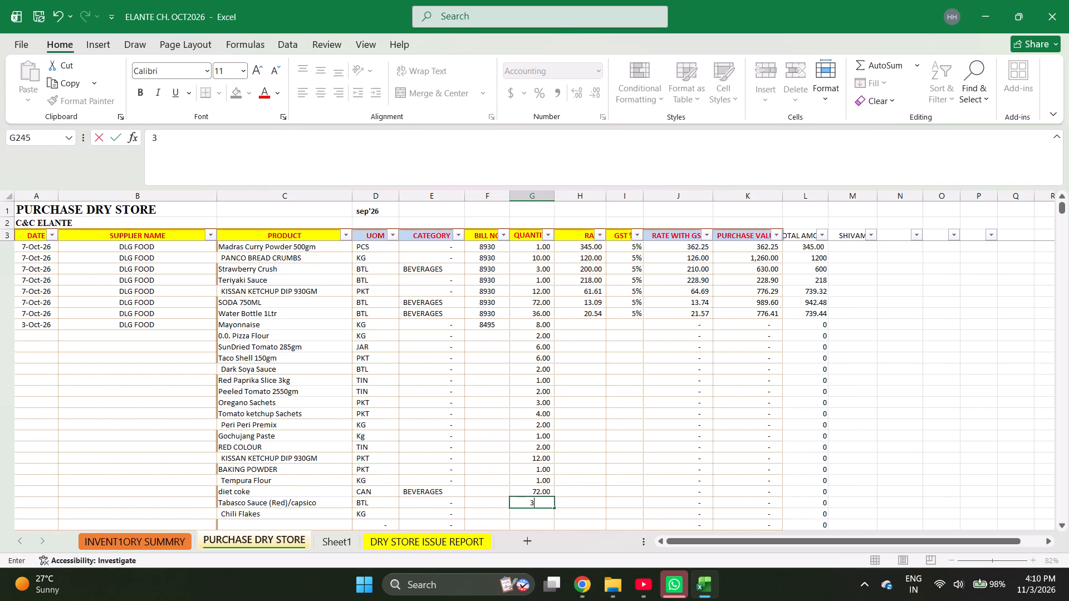
key(1)
key(Return)
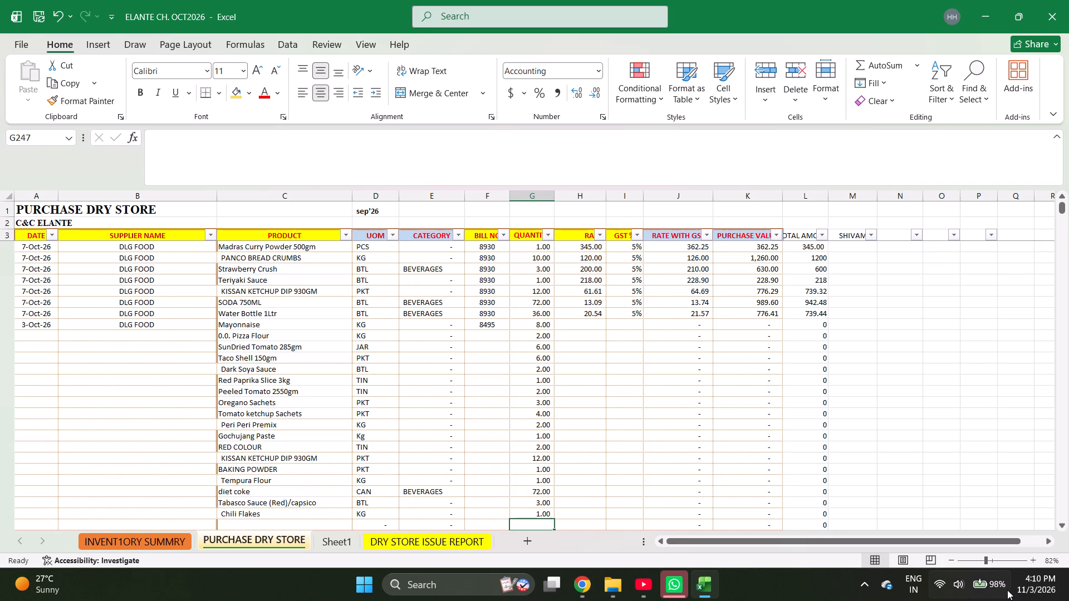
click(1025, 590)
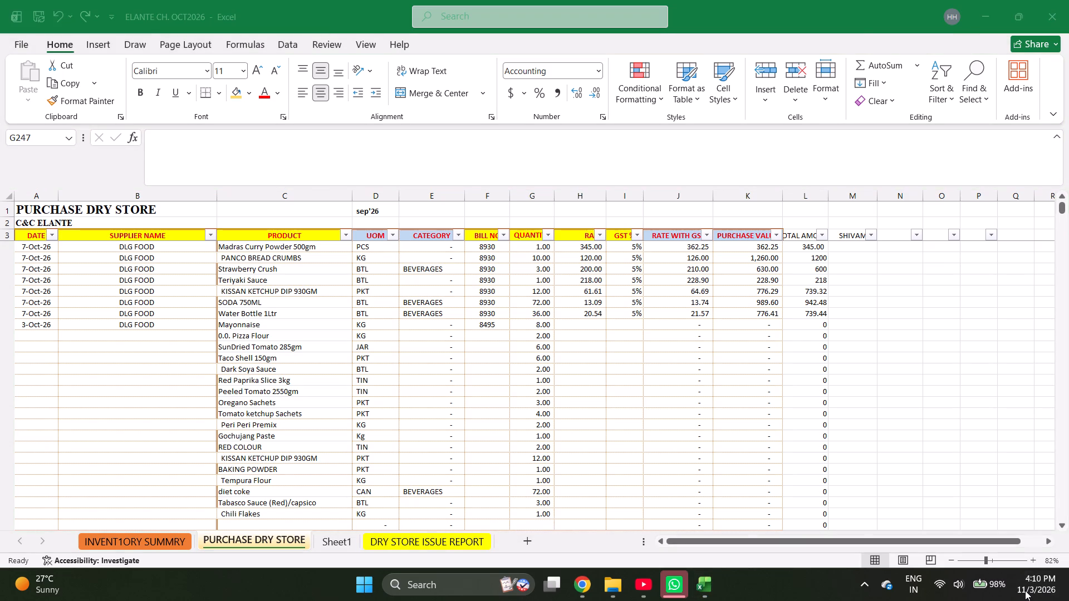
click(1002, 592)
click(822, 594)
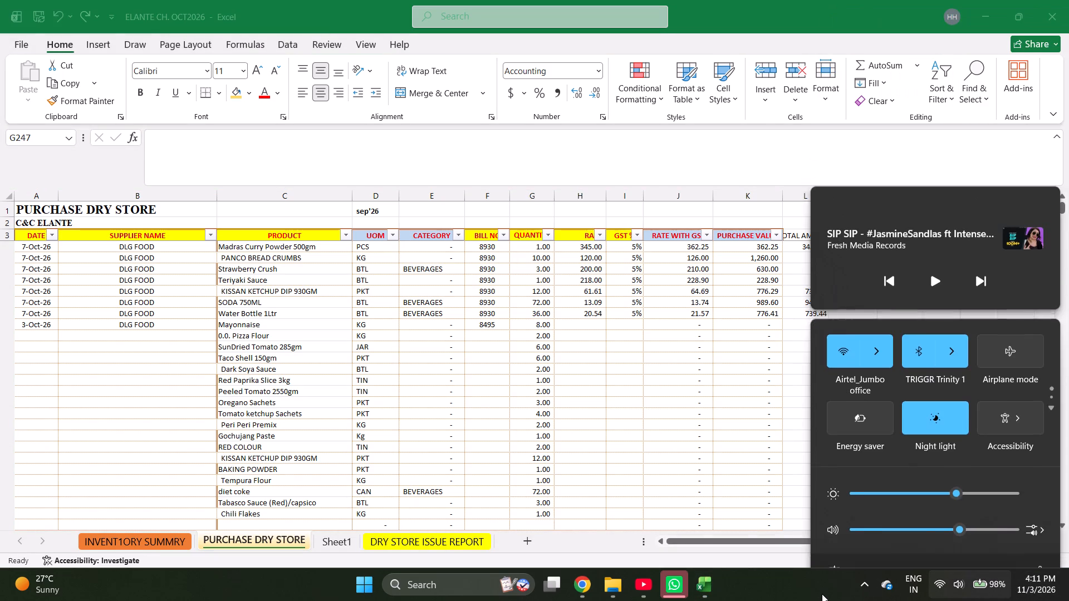